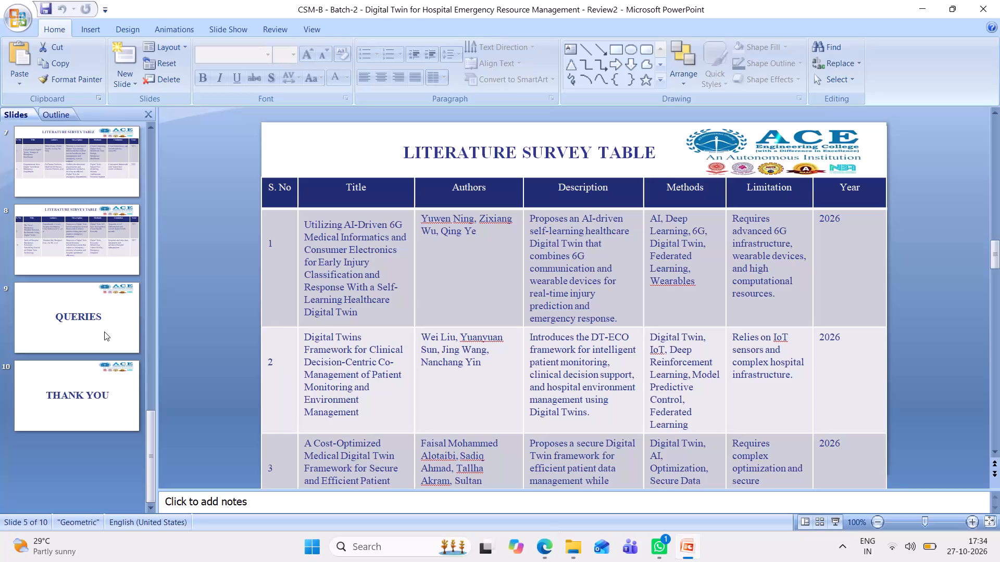
Review the literature survey table slides, going backwards from slide 8 through slide 7 to slide 6.
click(96, 243)
click(88, 182)
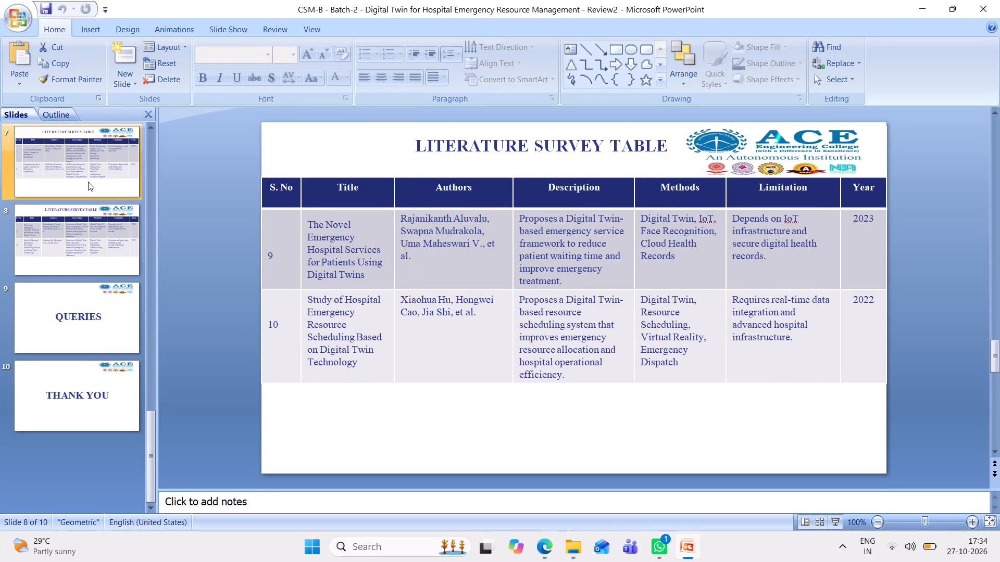
scroll(74, 233, up, 1)
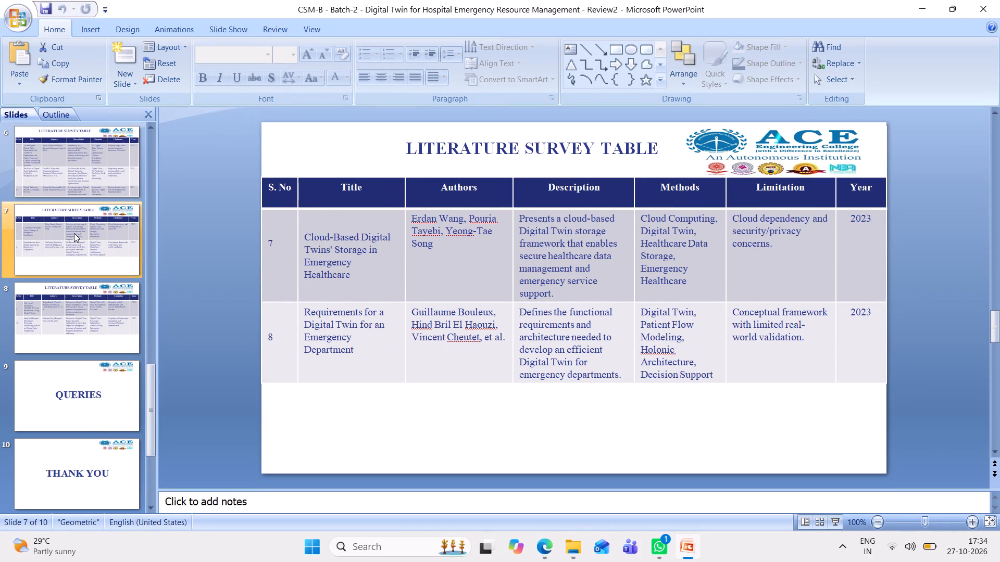
click(74, 233)
click(89, 152)
scroll(91, 278, up, 1)
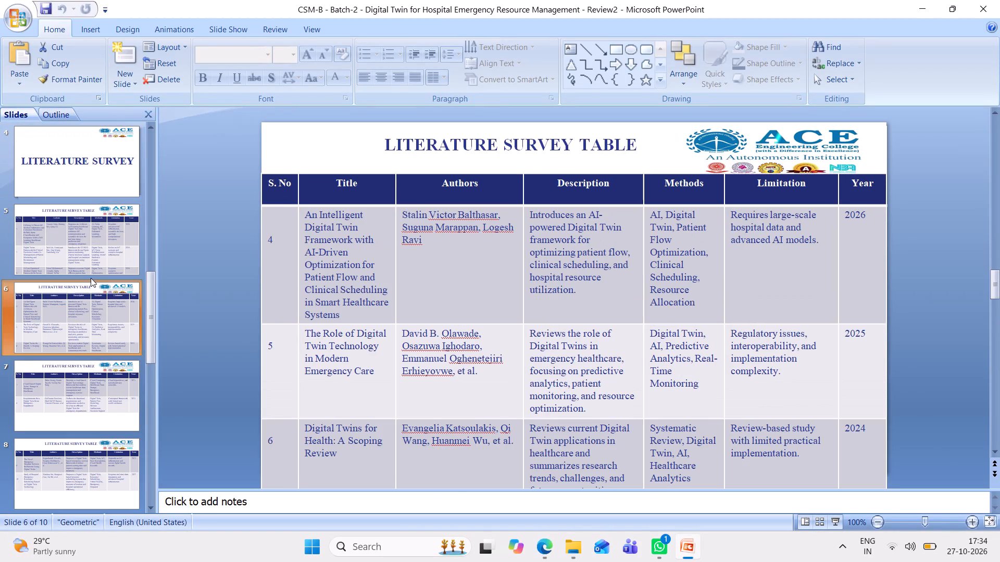
click(85, 313)
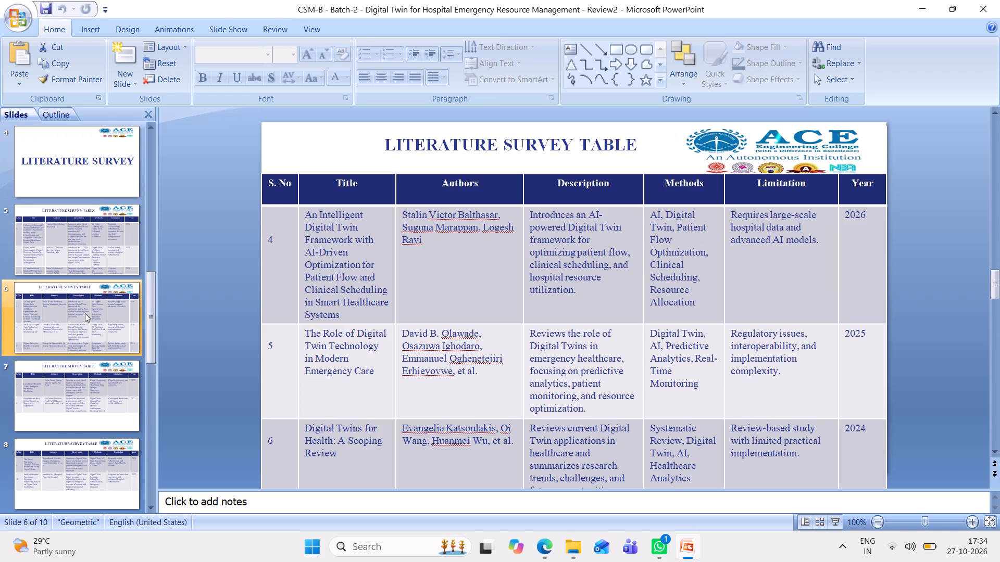
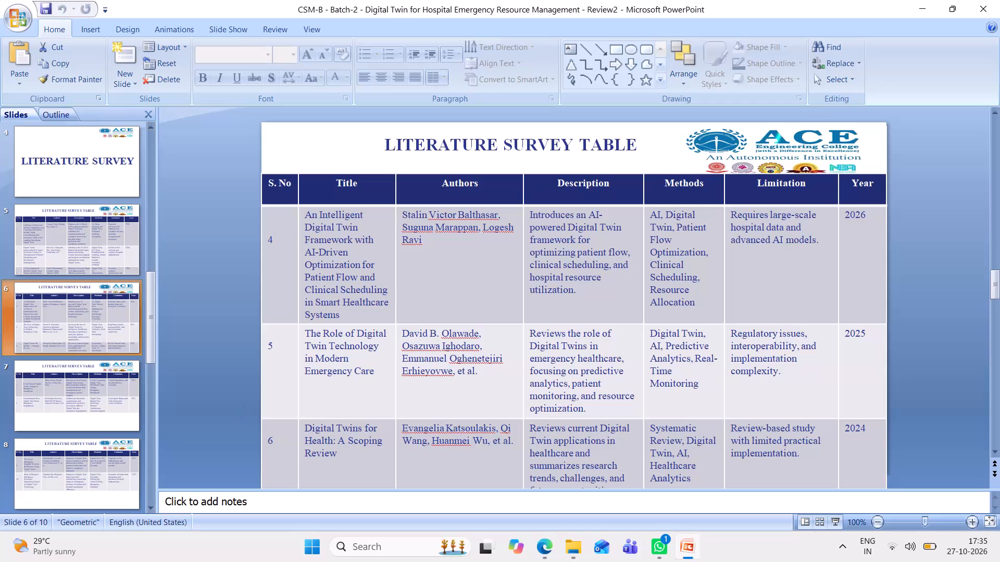
Go back from the literature survey table to the Abstract slide, slide 2.
right_click(421, 291)
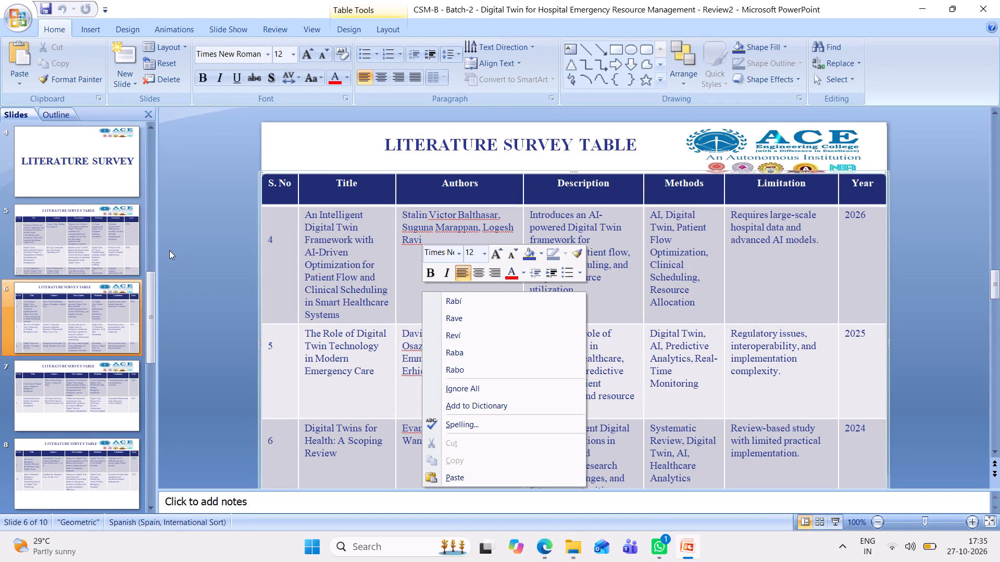
scroll(117, 263, up, 3)
click(111, 148)
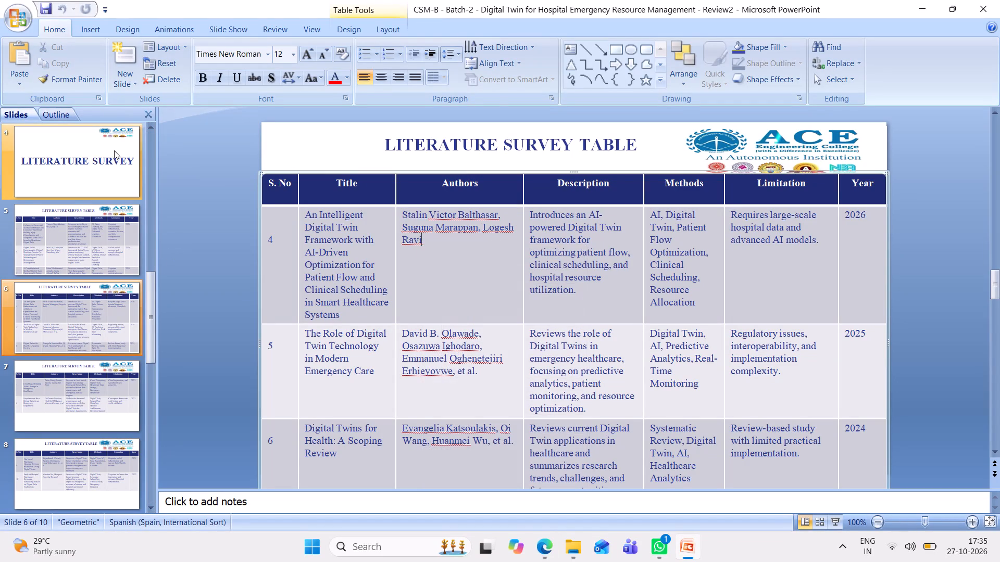
scroll(95, 228, up, 20)
scroll(95, 228, up, 20)
scroll(95, 228, up, 4)
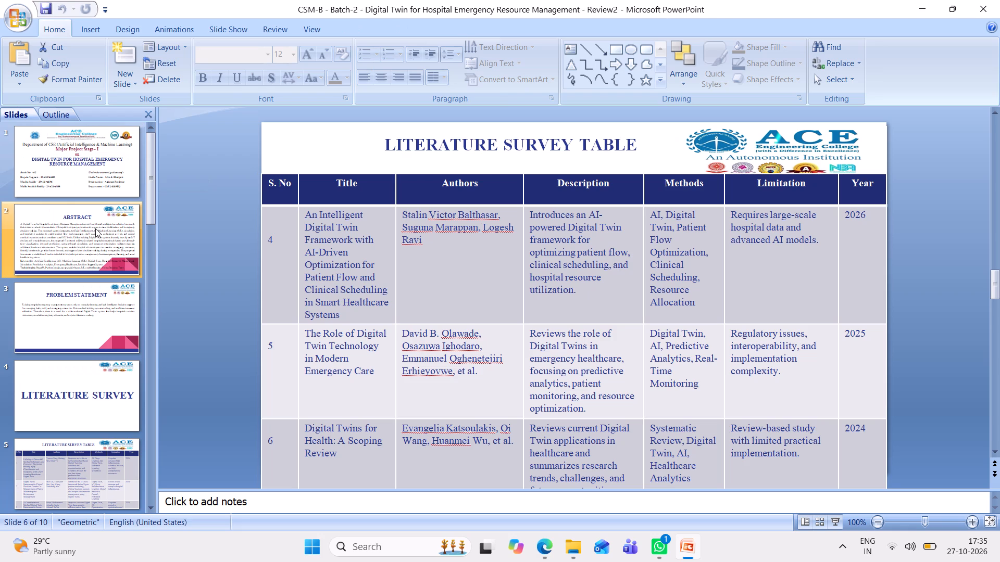
click(109, 232)
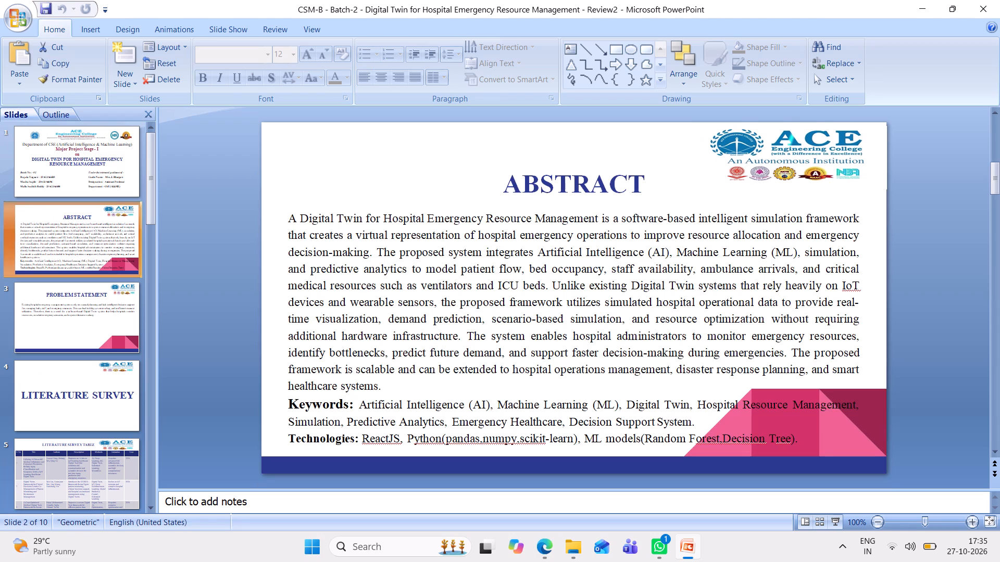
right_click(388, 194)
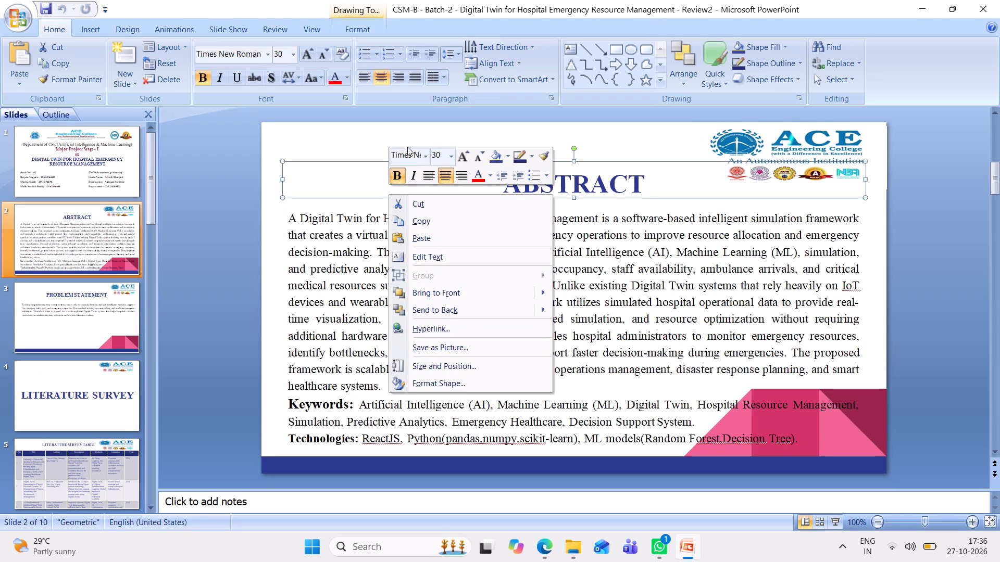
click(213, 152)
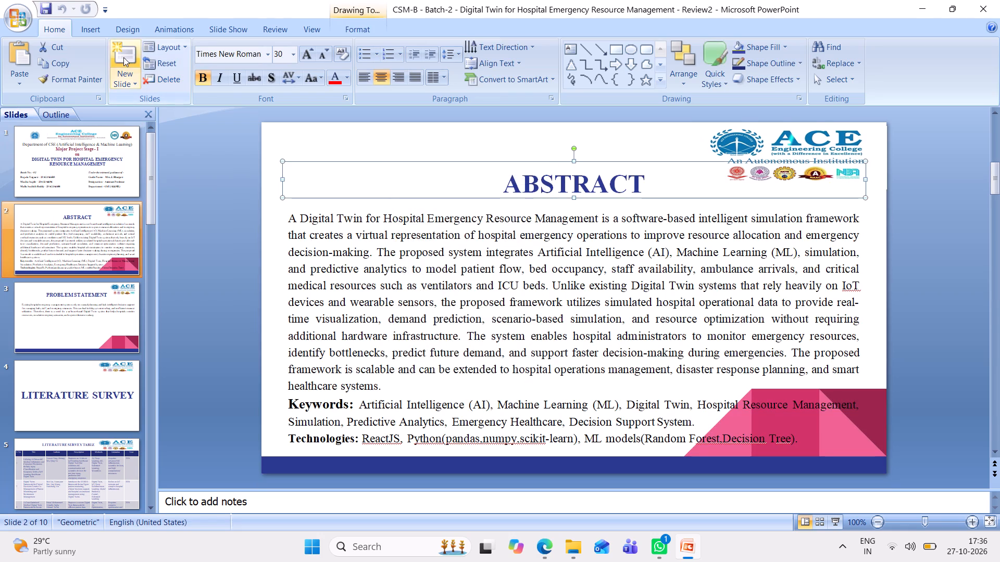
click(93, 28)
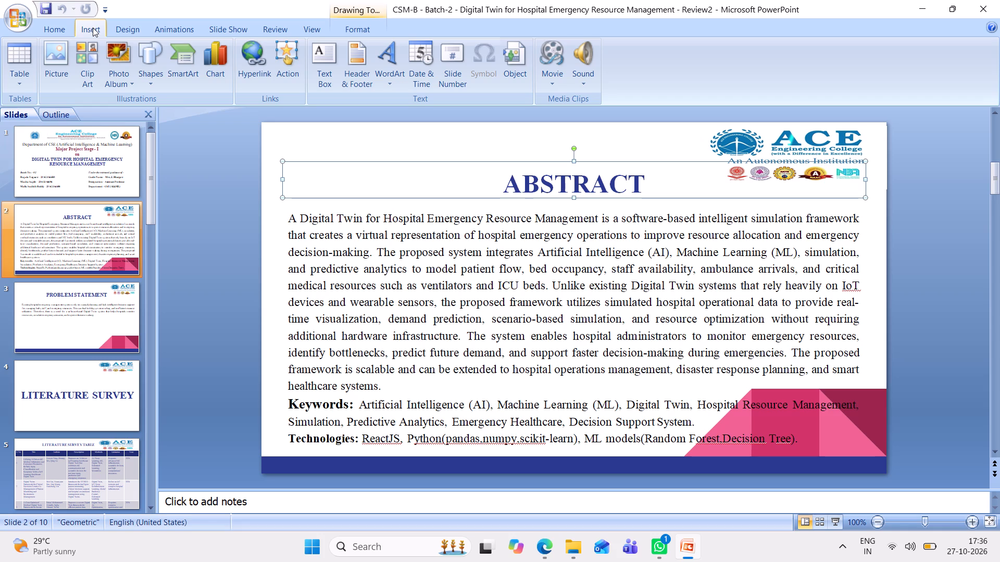
Minimize the presentation window and the File Explorer window to reach the desktop.
click(916, 4)
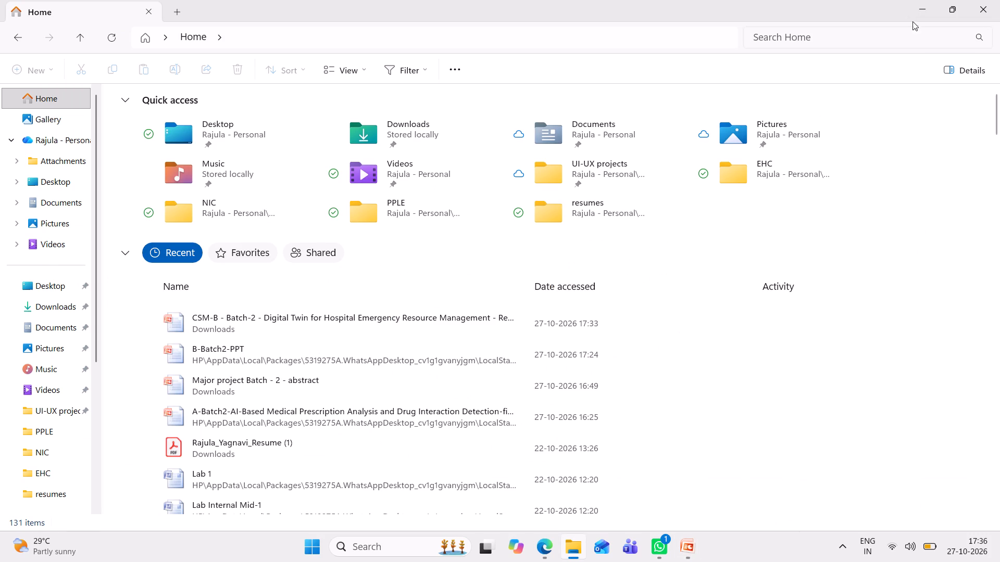
click(915, 17)
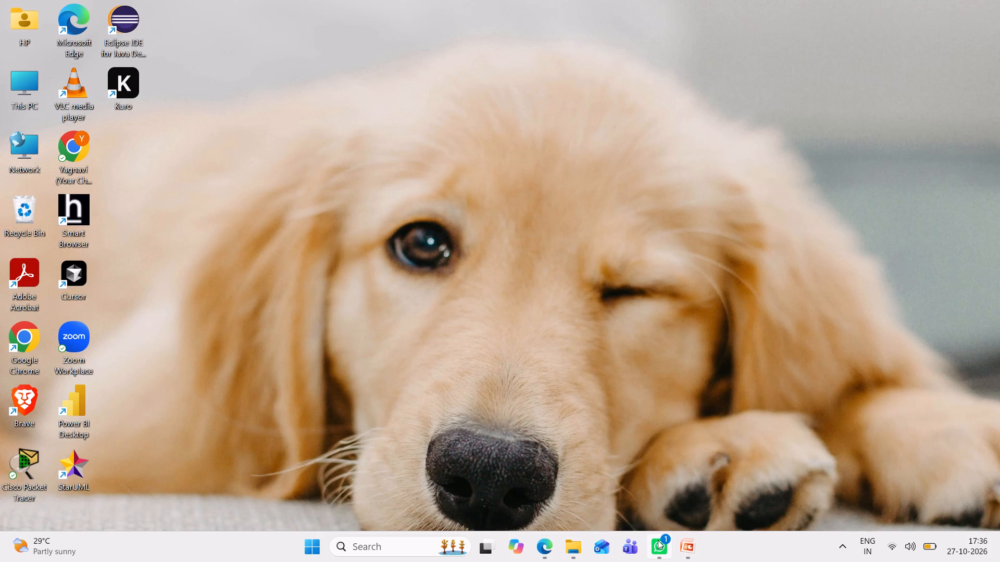
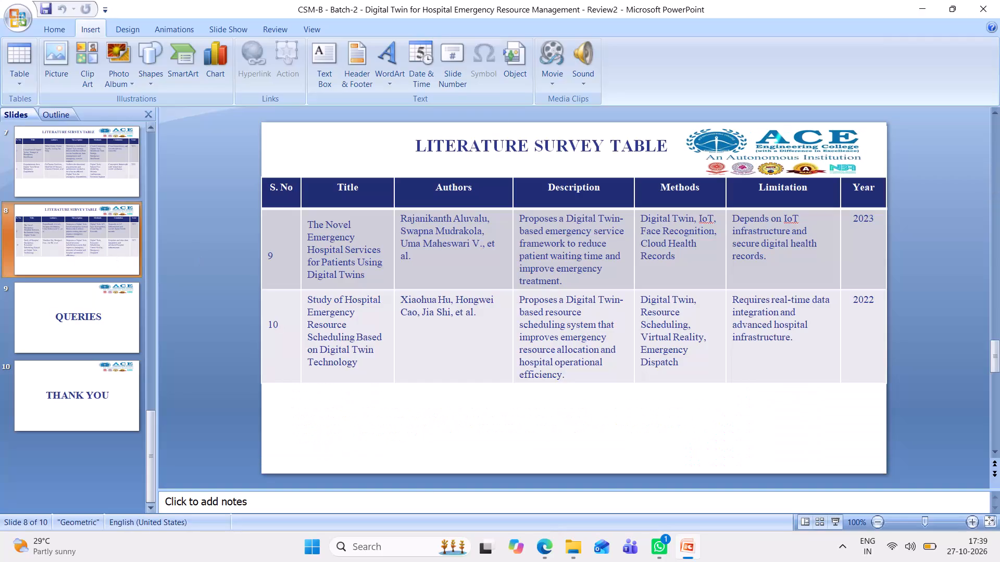
Check the font formatting of the table's author and title cells and of the heading on literature survey slide 8.
click(454, 226)
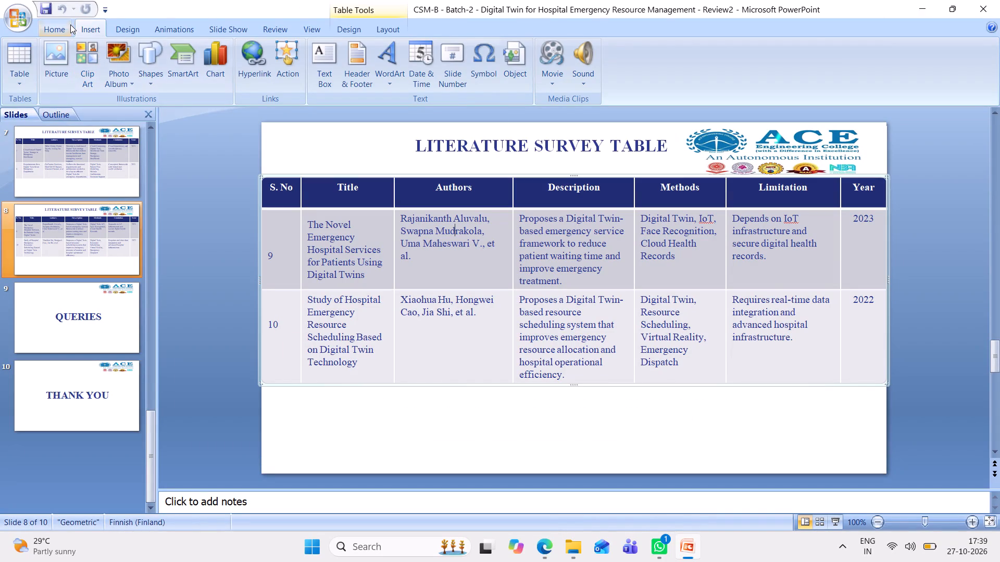
click(69, 24)
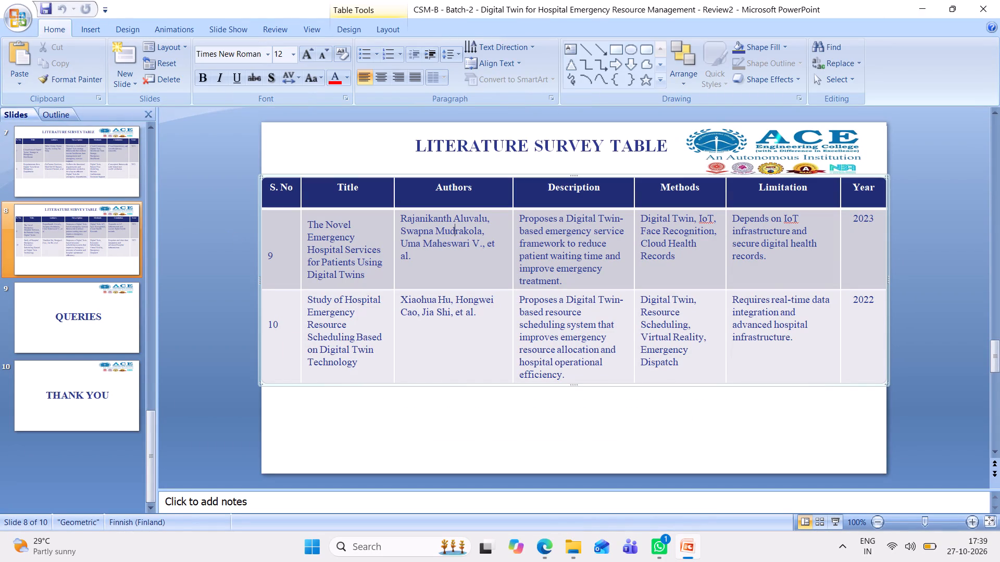
click(359, 235)
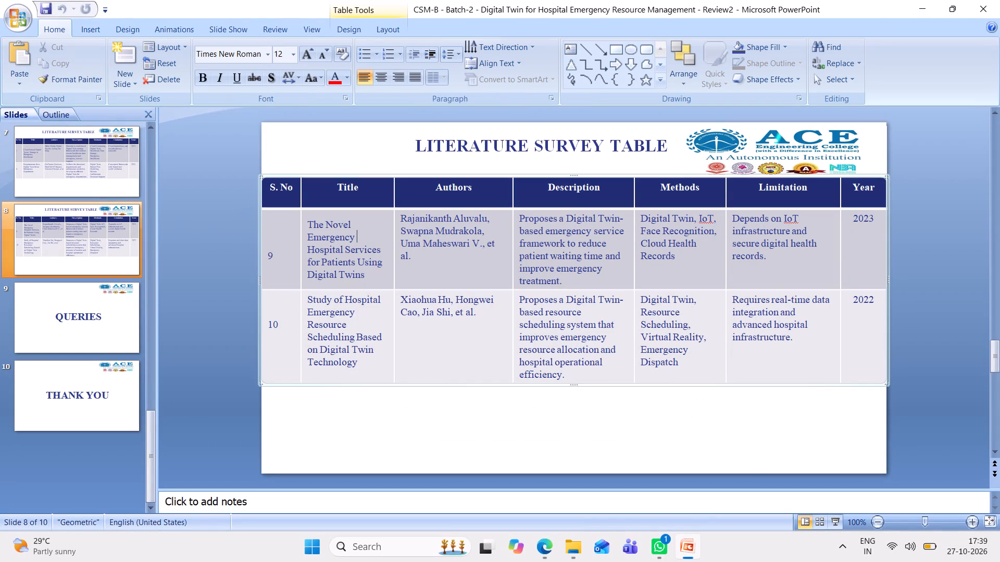
click(440, 143)
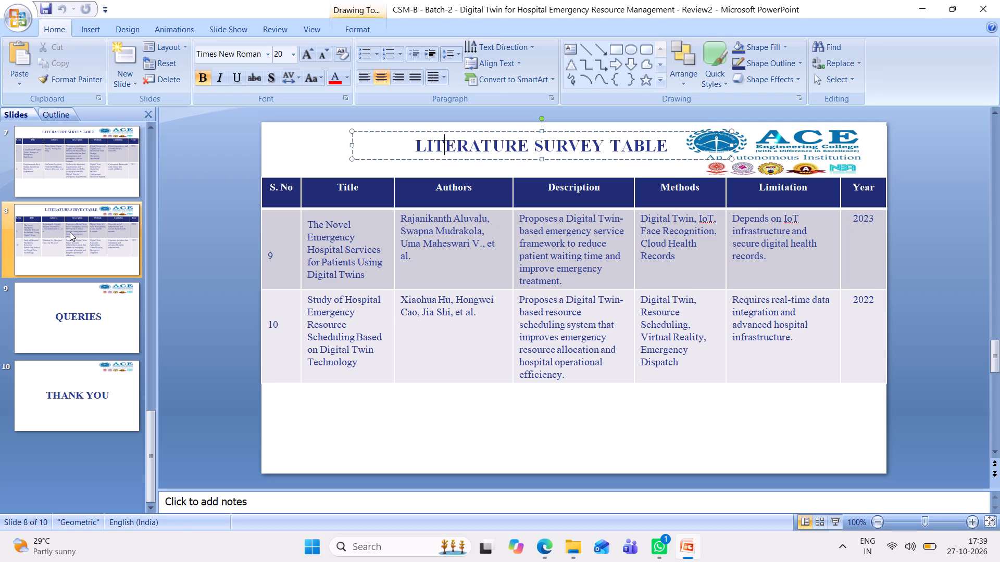
Return to the opening slides and check the body text formatting on the Abstract and Problem Statement slides, ending at the Literature Survey title slide.
scroll(70, 232, up, 1)
click(80, 170)
scroll(80, 170, up, 6)
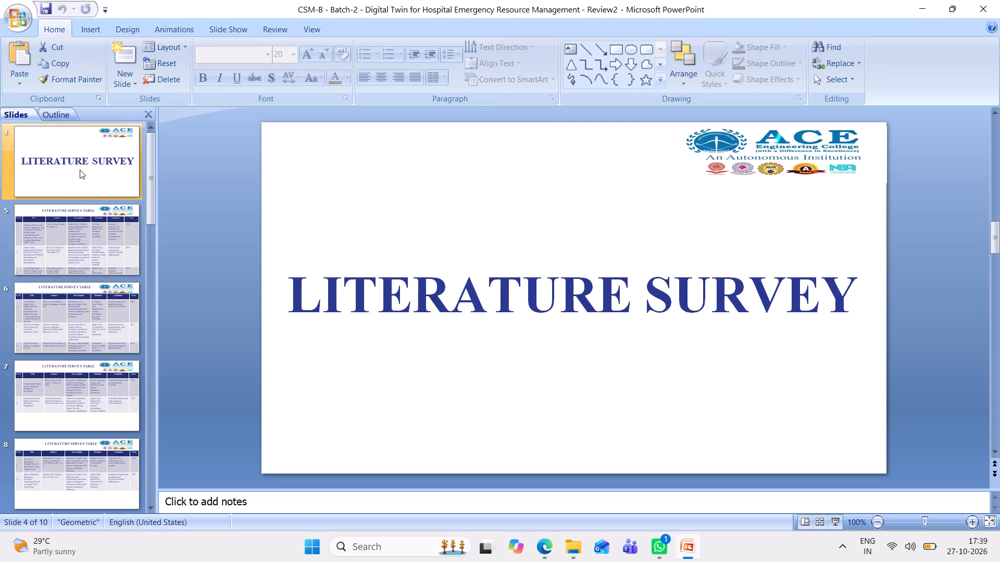
click(87, 178)
click(101, 262)
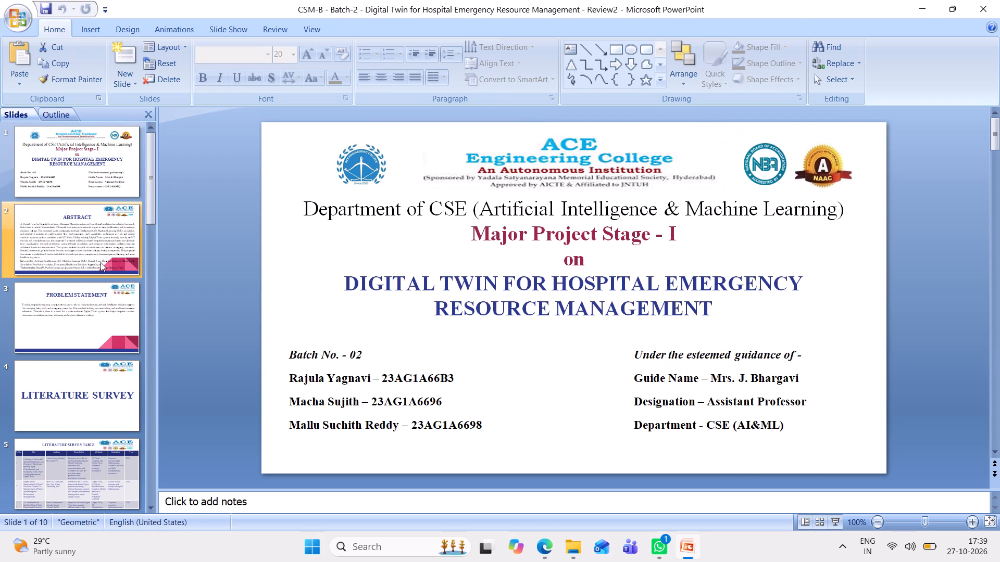
click(488, 244)
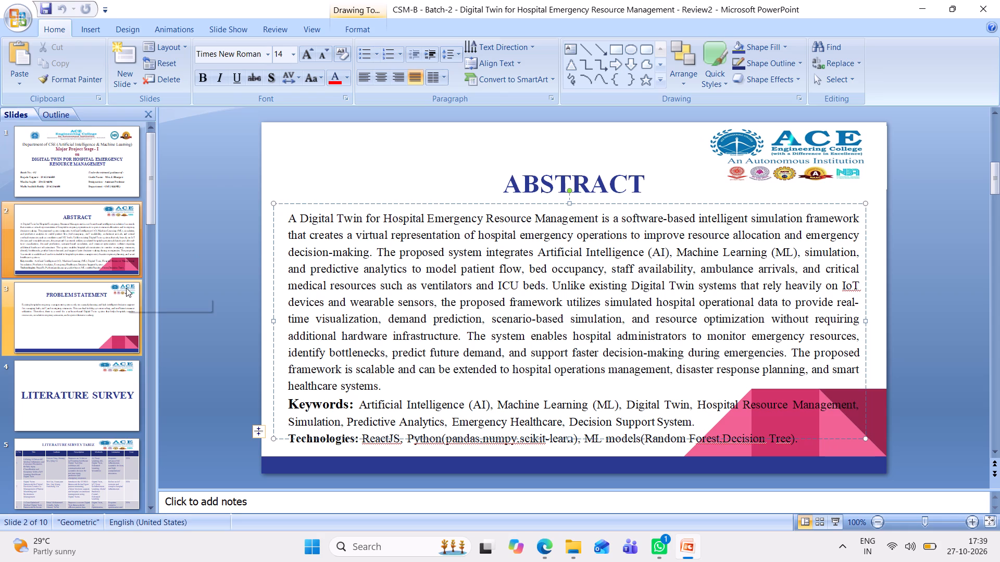
click(93, 303)
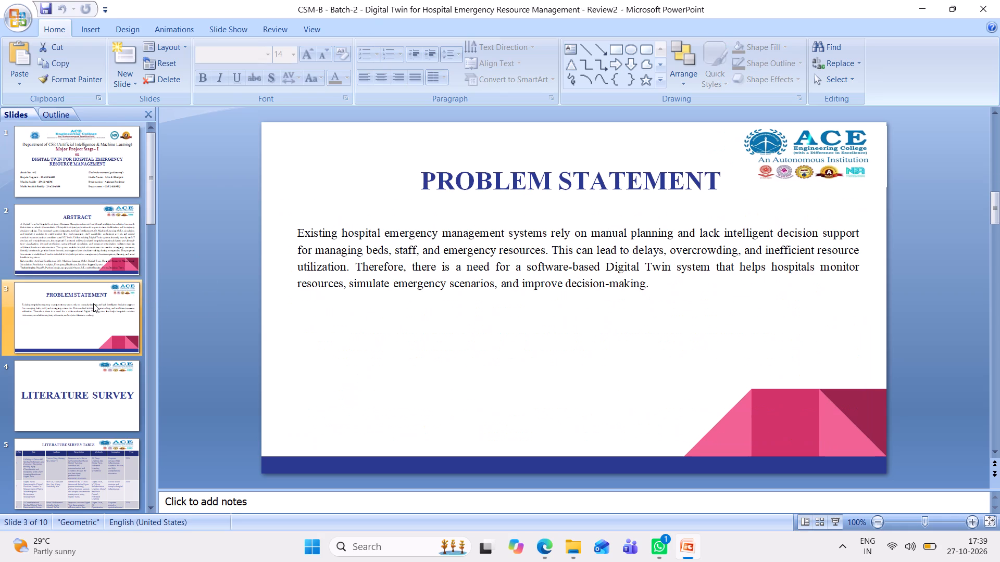
click(378, 248)
click(106, 375)
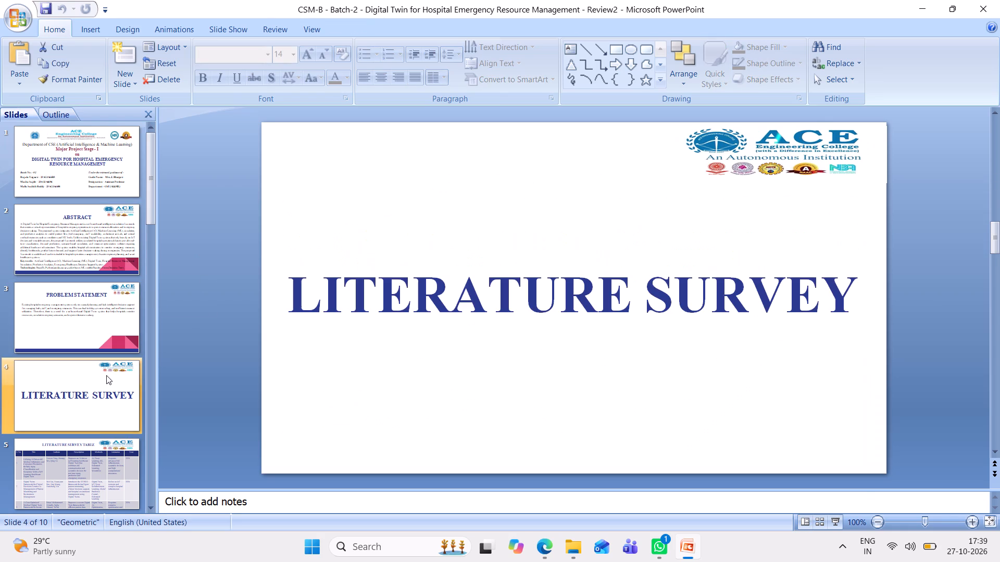
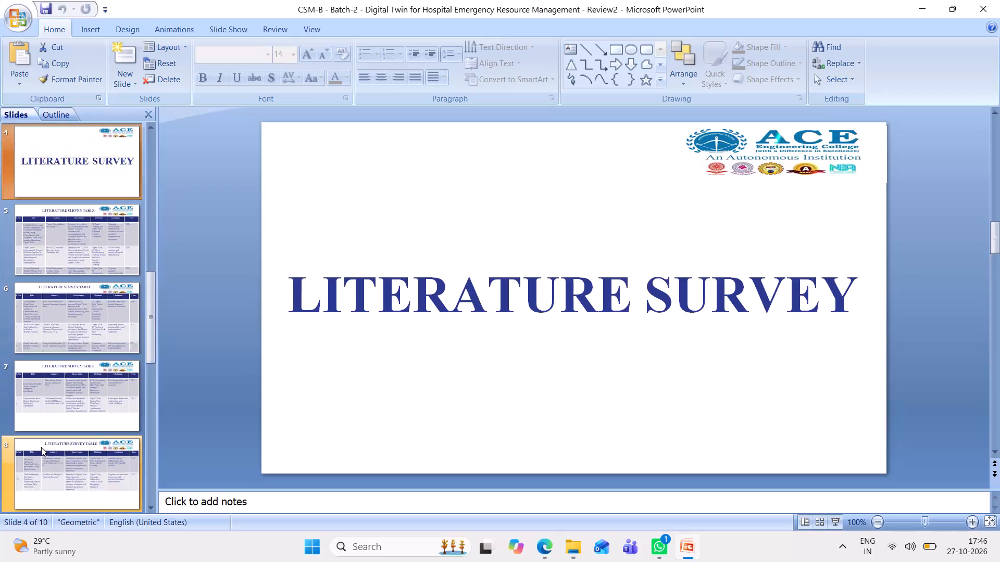
Go to slide 6 with the literature survey table.
click(5, 218)
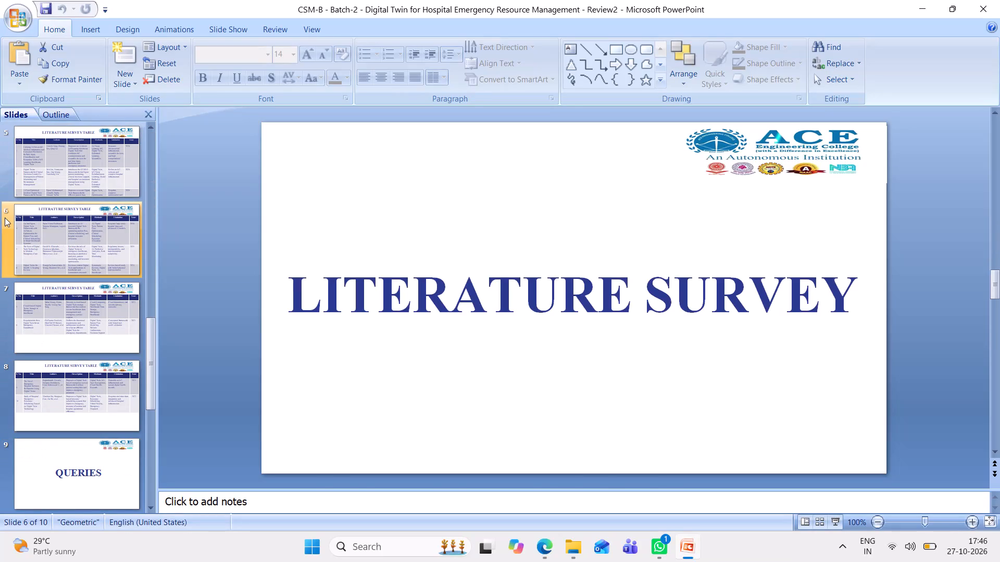
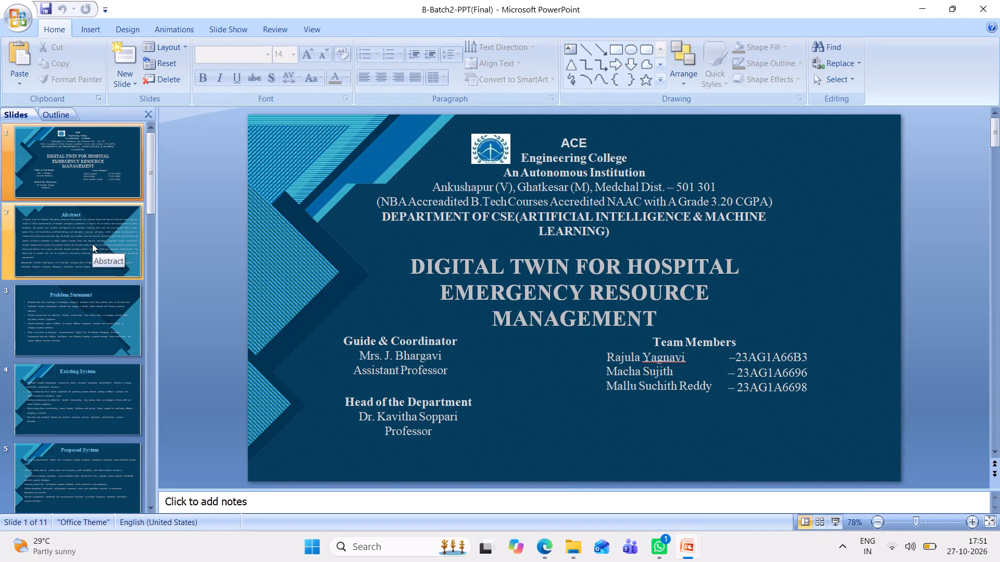
On the Abstract slide, rejoin and re-break the Keywords paragraph so it lines up with the abstract text above.
click(92, 244)
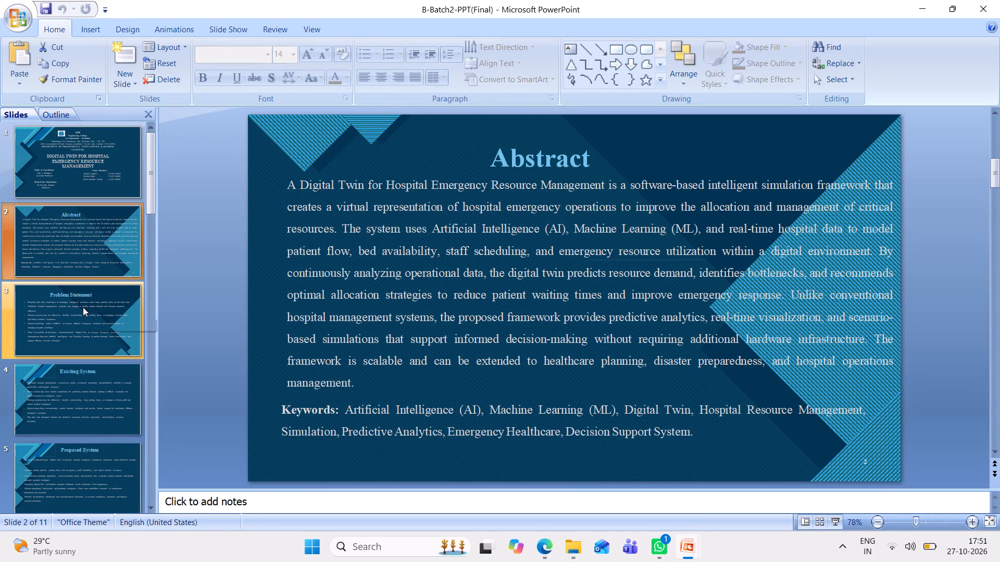
click(67, 170)
click(99, 239)
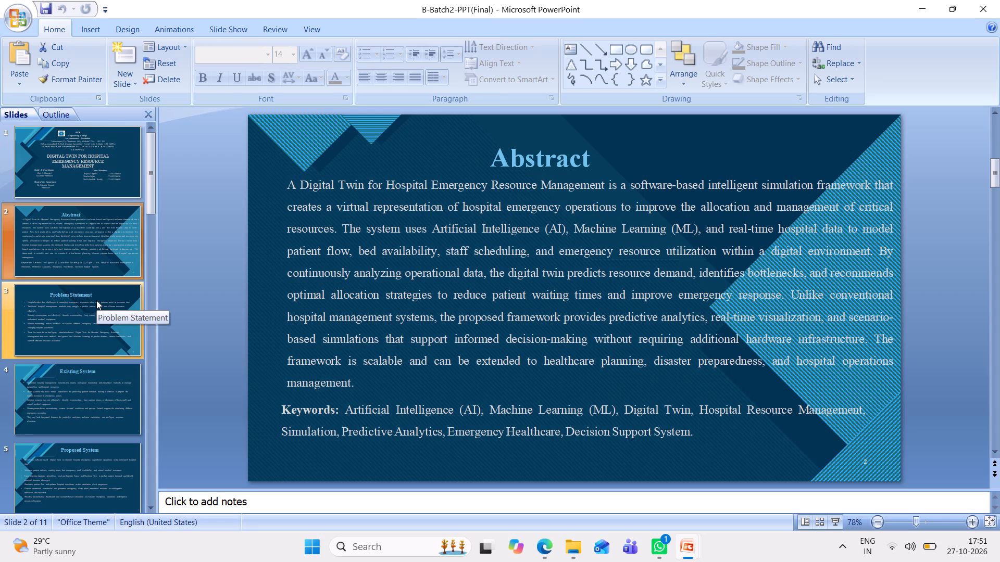
click(284, 415)
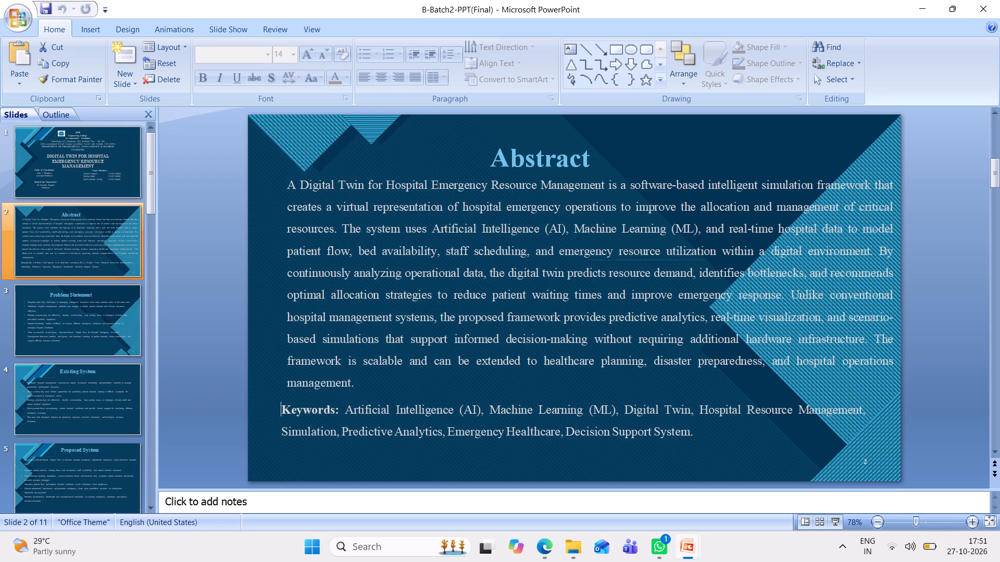
key(space)
key(space)
key(space)
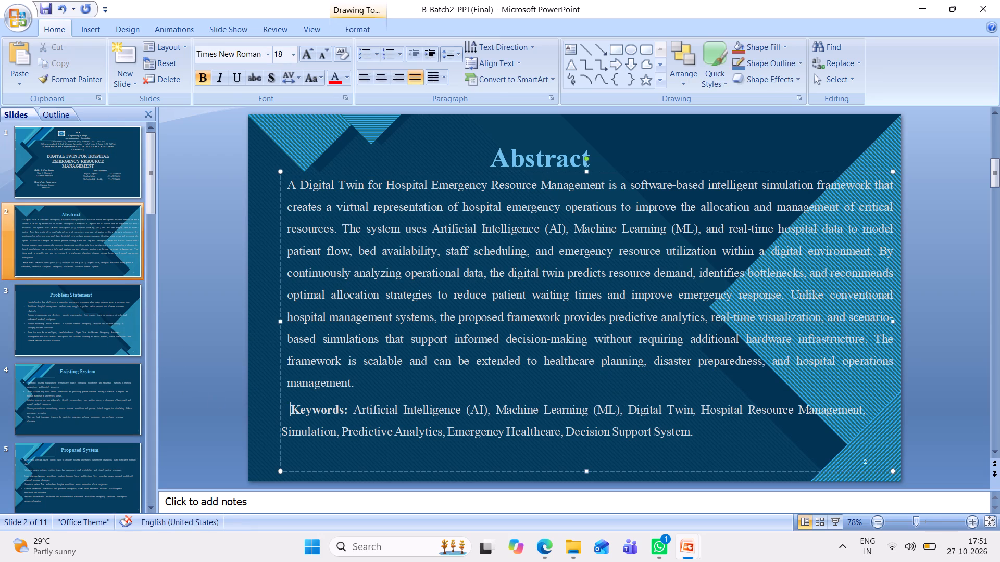
key(BackSpace)
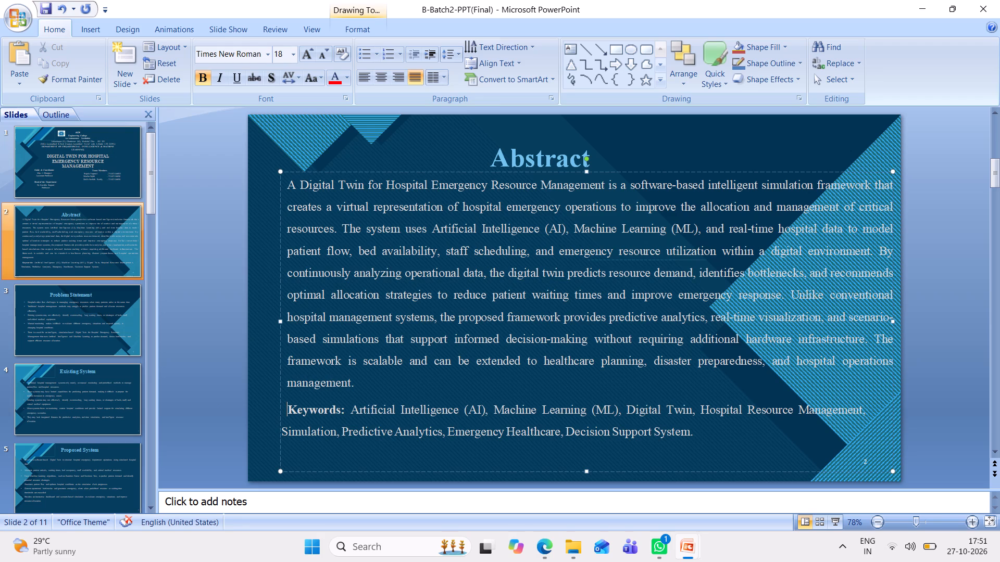
key(BackSpace)
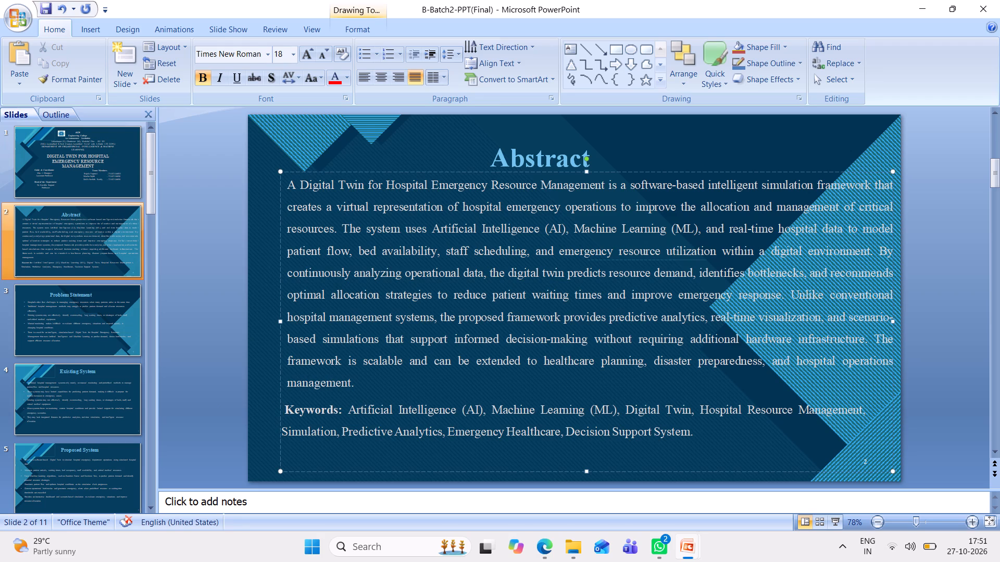
key(BackSpace)
key(BackSpace)
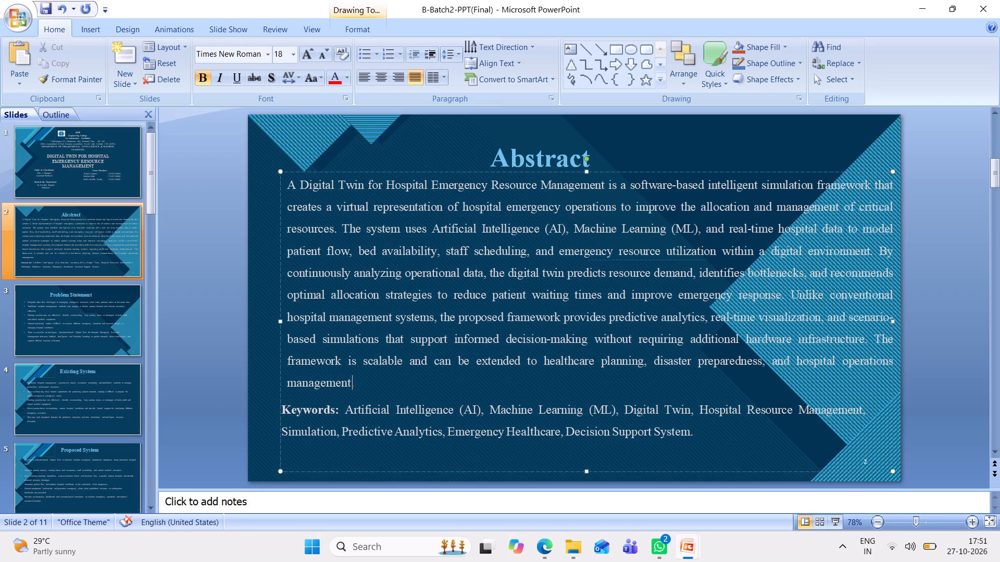
key(Return)
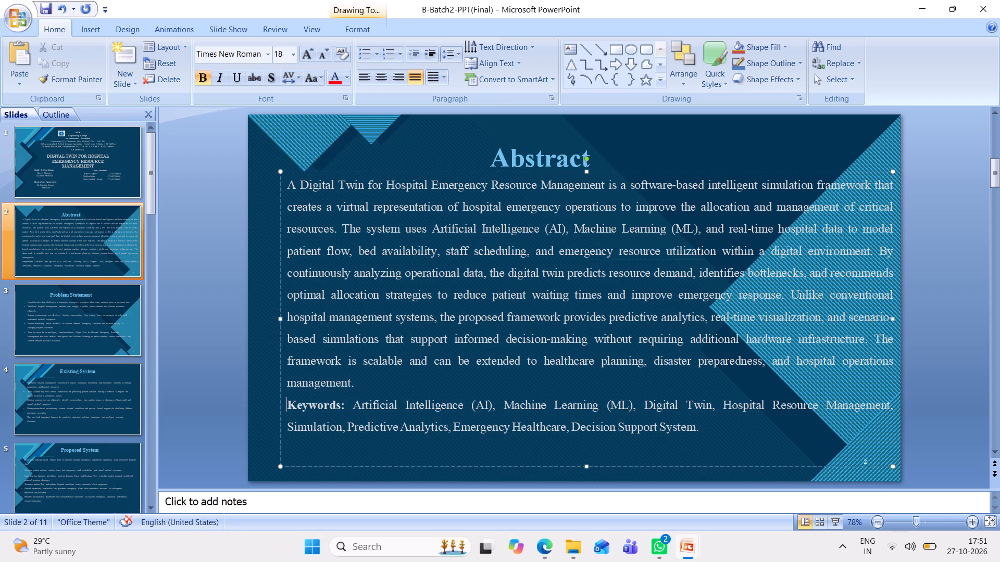
click(251, 416)
Review the slides from Existing System through System Requirements and on to the second literature survey table on slide 9.
click(135, 405)
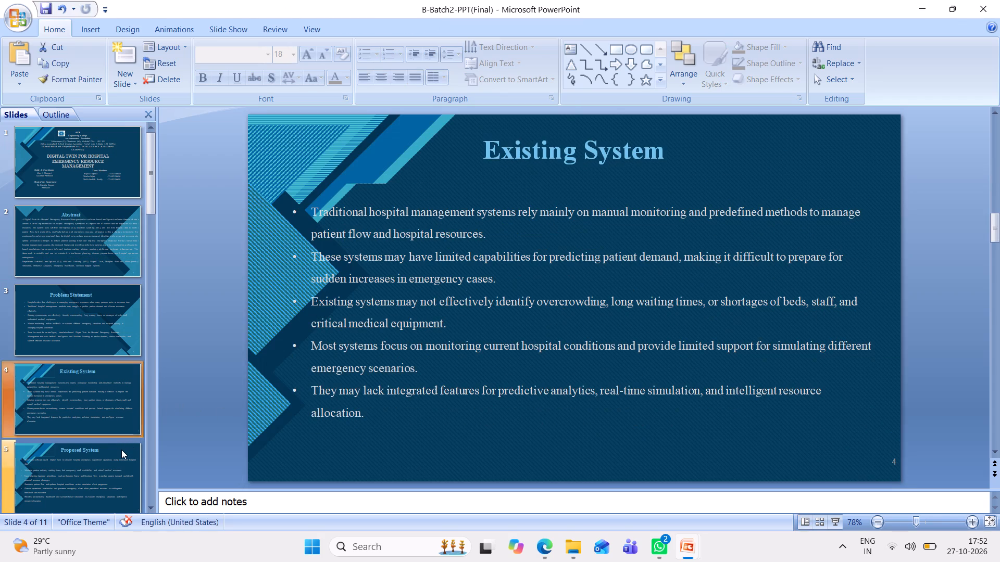
click(121, 450)
scroll(116, 457, down, 1)
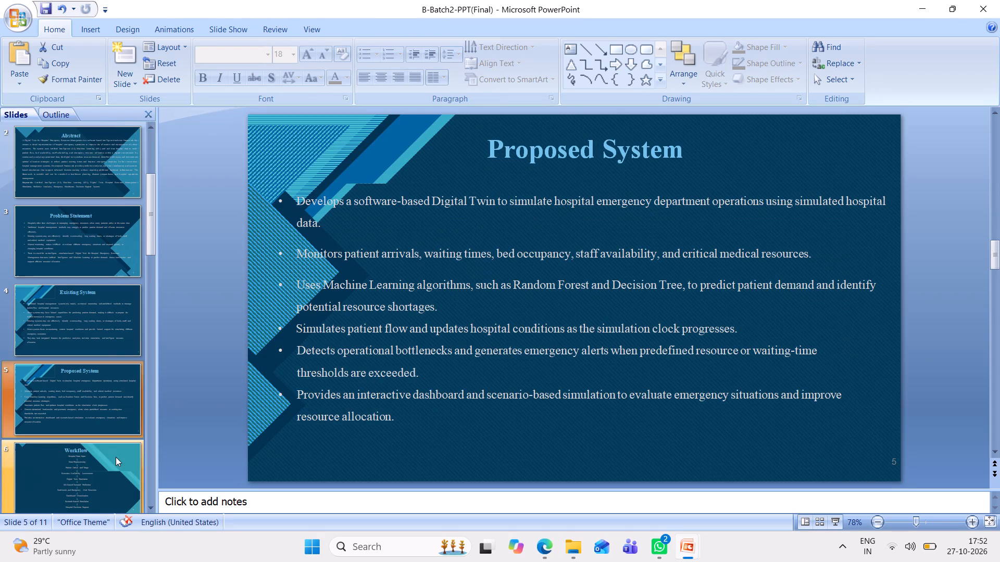
click(96, 442)
click(105, 466)
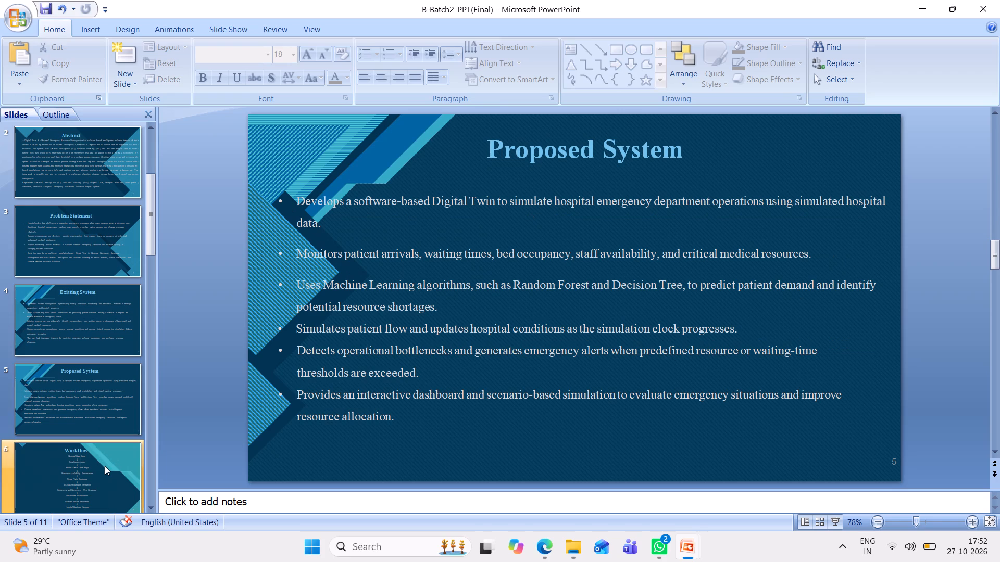
scroll(105, 466, down, 1)
click(98, 390)
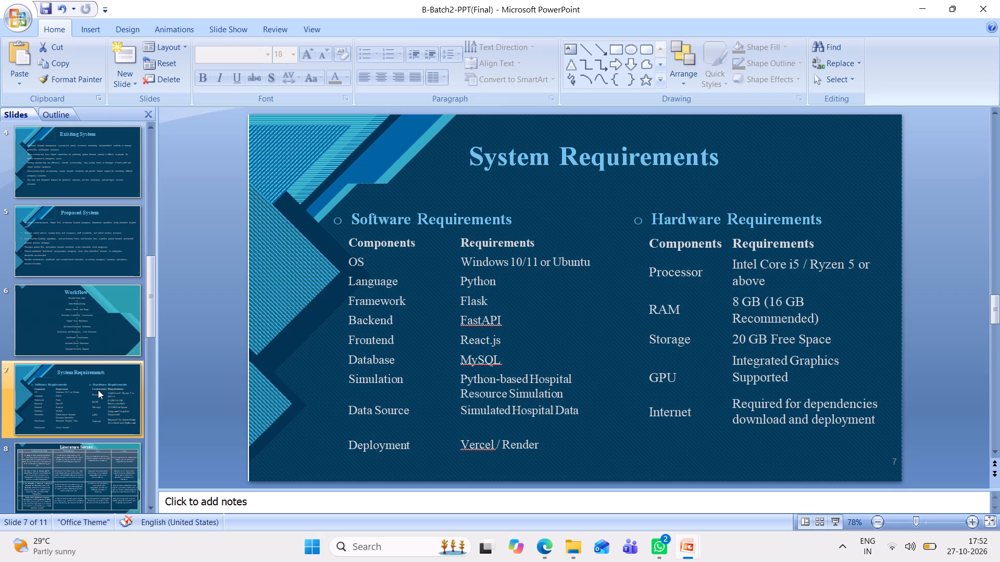
click(94, 453)
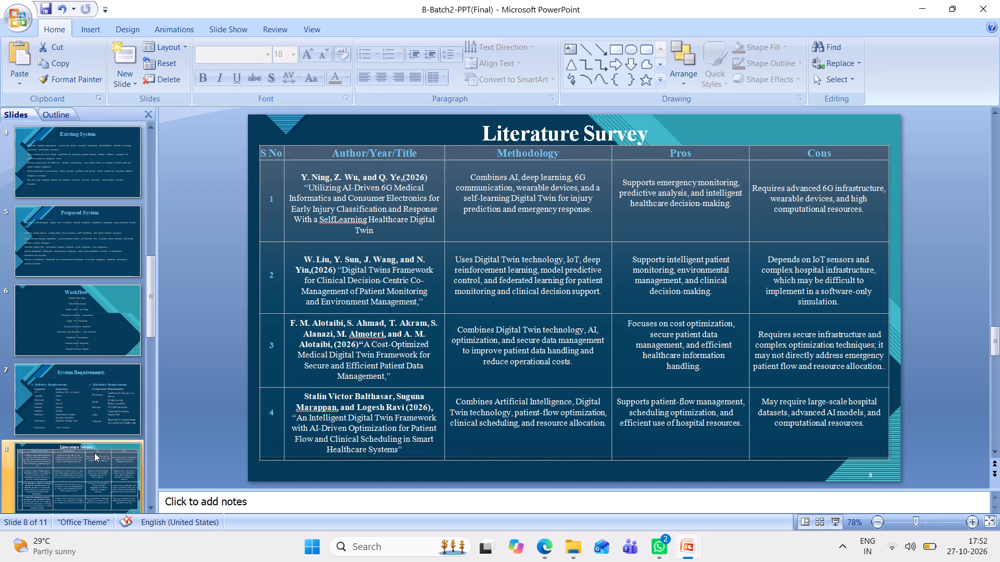
scroll(94, 453, down, 1)
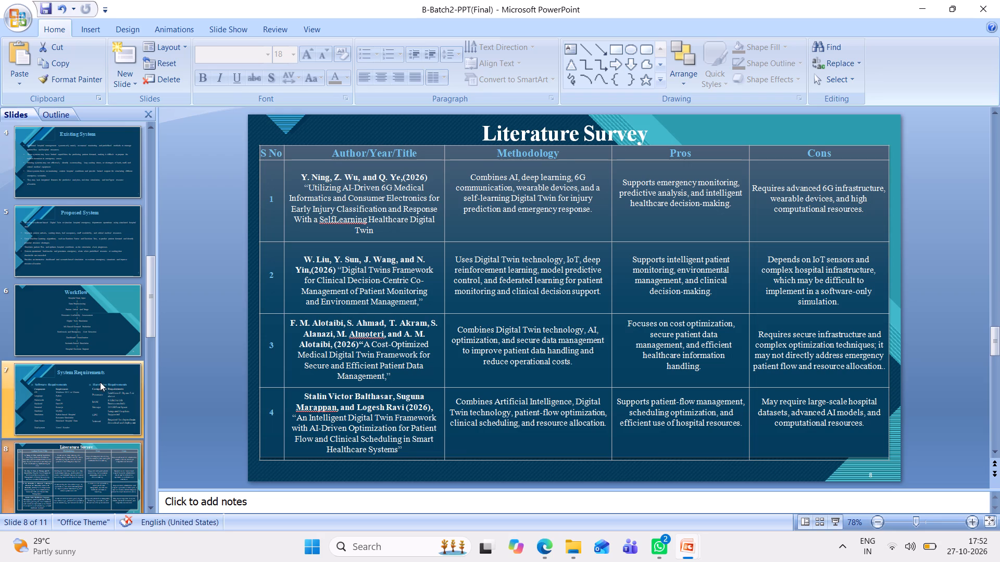
scroll(100, 382, down, 1)
click(81, 287)
click(84, 253)
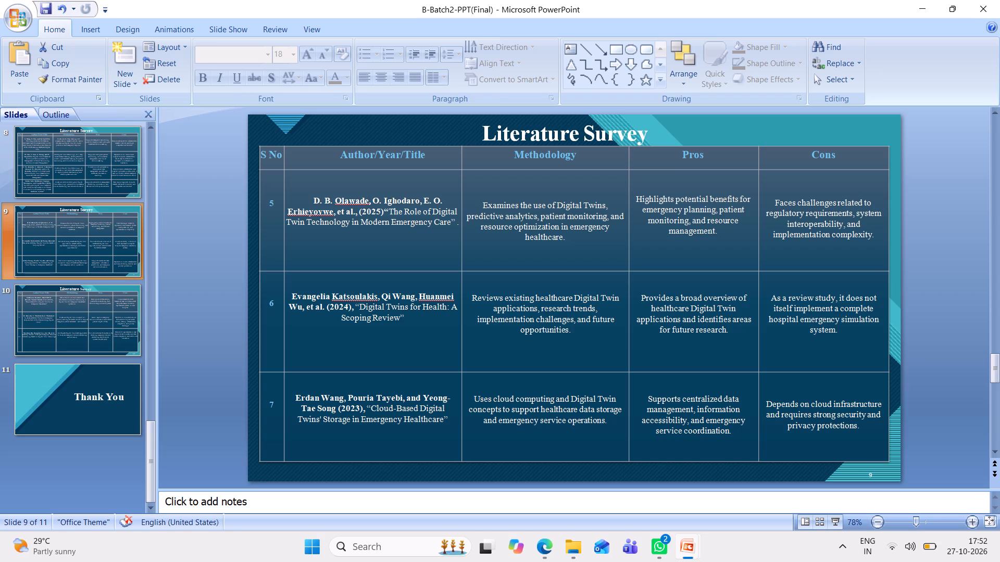
Enlarge the entry 5 Author/Year/Title text in the slide 9 table to font size 14, and then 15.
drag(458, 225, 379, 206)
key(ctrl+z)
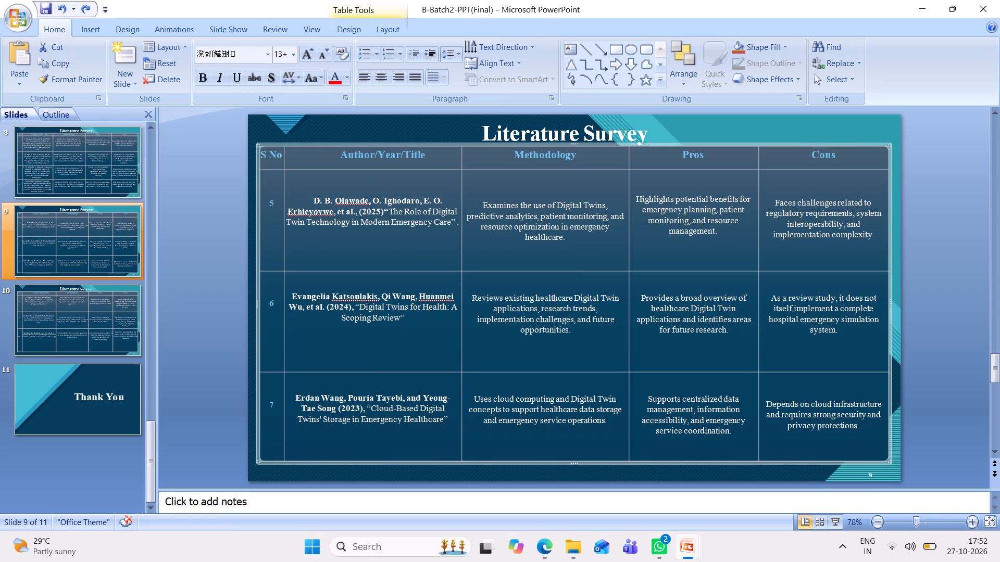
drag(314, 199, 460, 229)
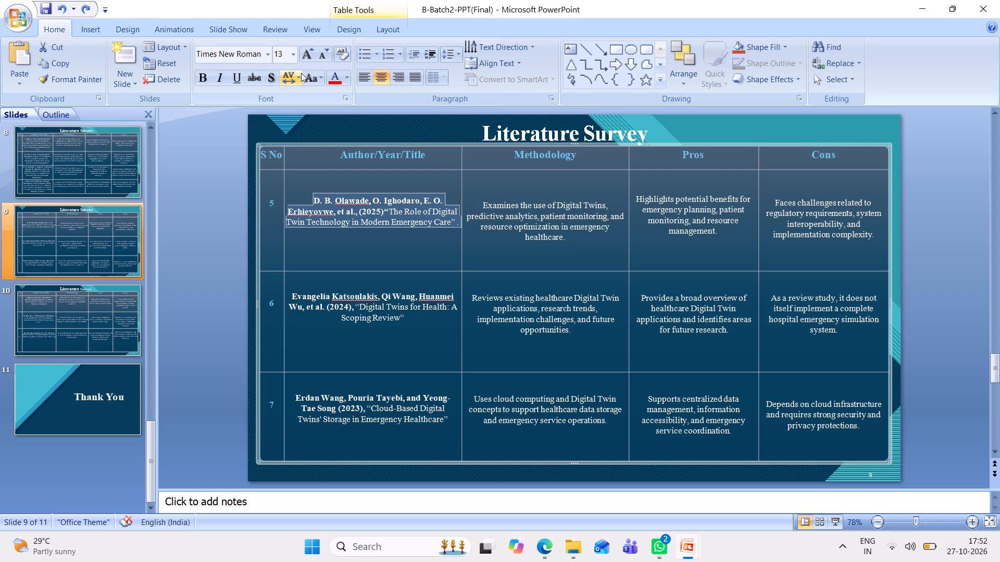
click(283, 50)
text(14)
key(Return)
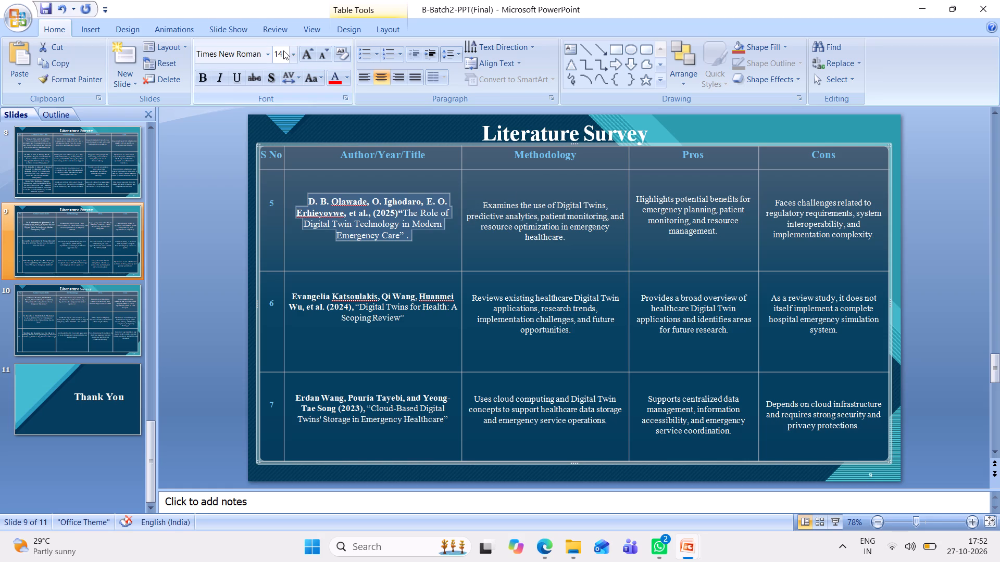
click(283, 50)
key(Right)
key(BackSpace)
key(5)
key(Return)
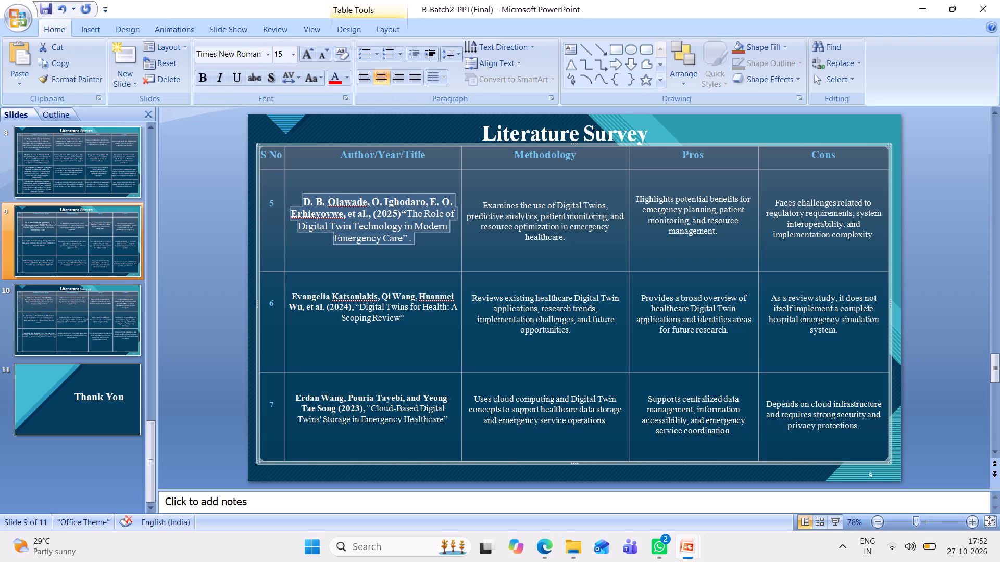
Set the entry 5 Methodology text to font size 15.
drag(569, 237, 482, 207)
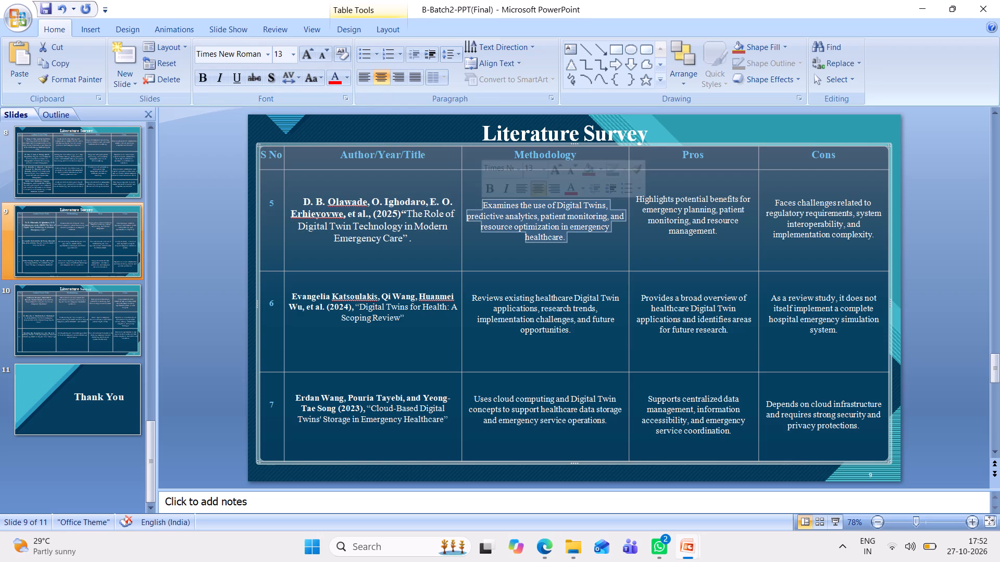
click(282, 56)
text(15)
key(Return)
click(295, 99)
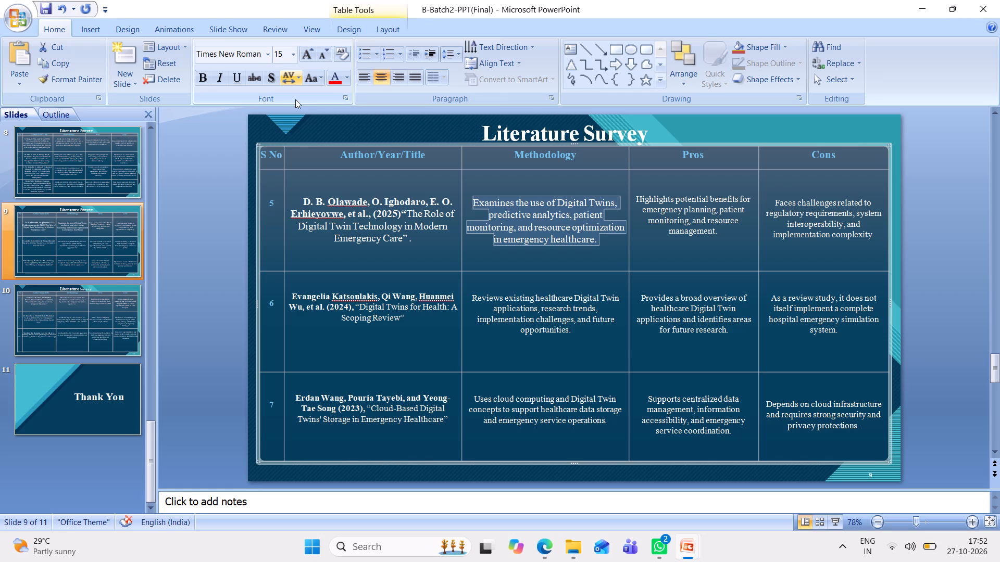
click(376, 214)
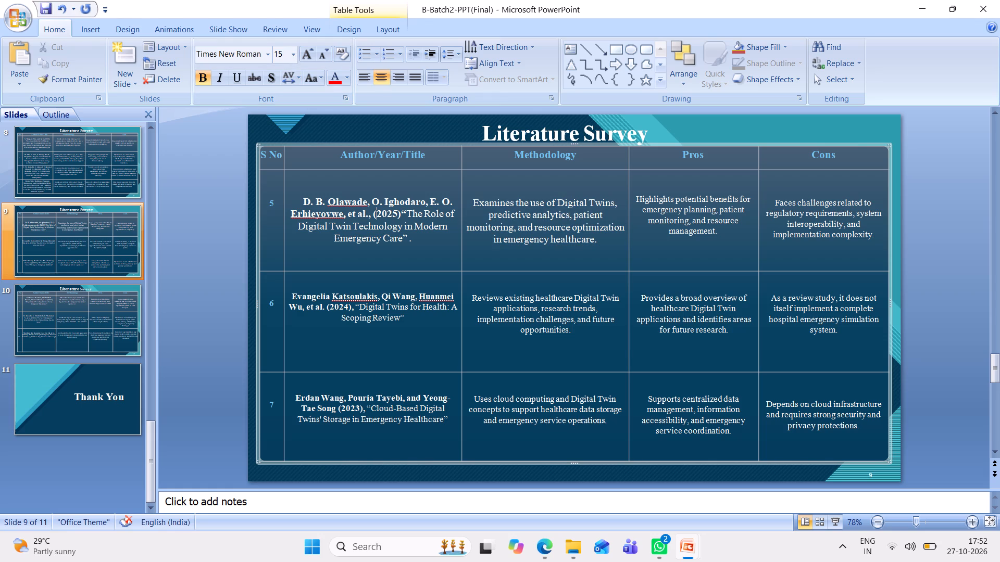
Set all text of entries 5 to 7, from the Author/Year/Title through the Cons columns, to font size 15.
drag(302, 201, 721, 338)
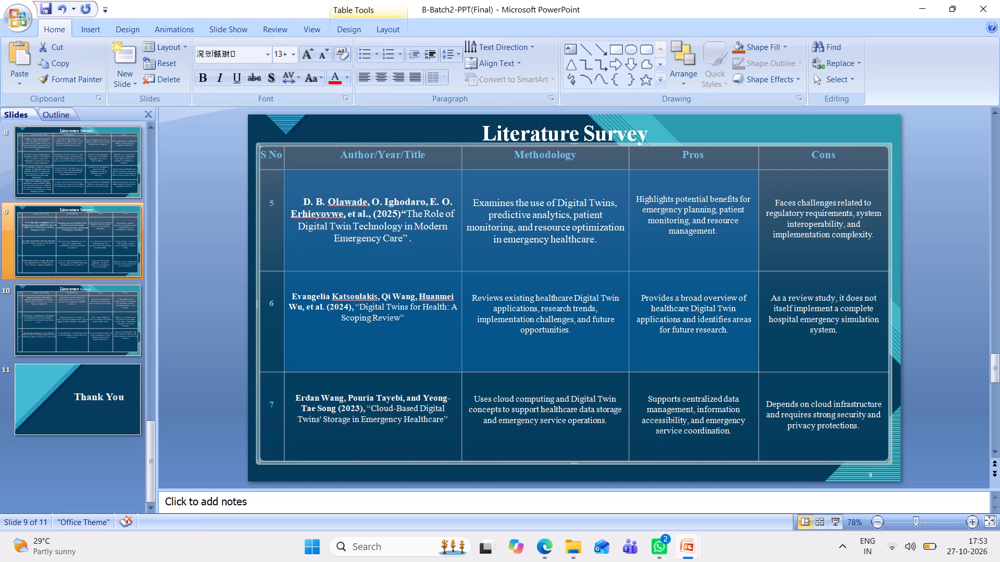
drag(721, 338, 892, 493)
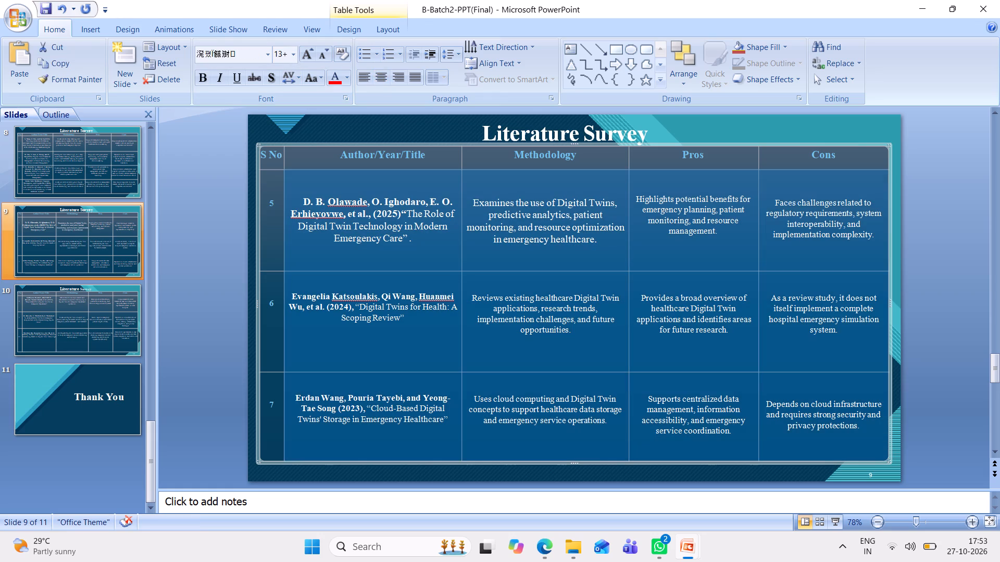
drag(892, 493, 866, 451)
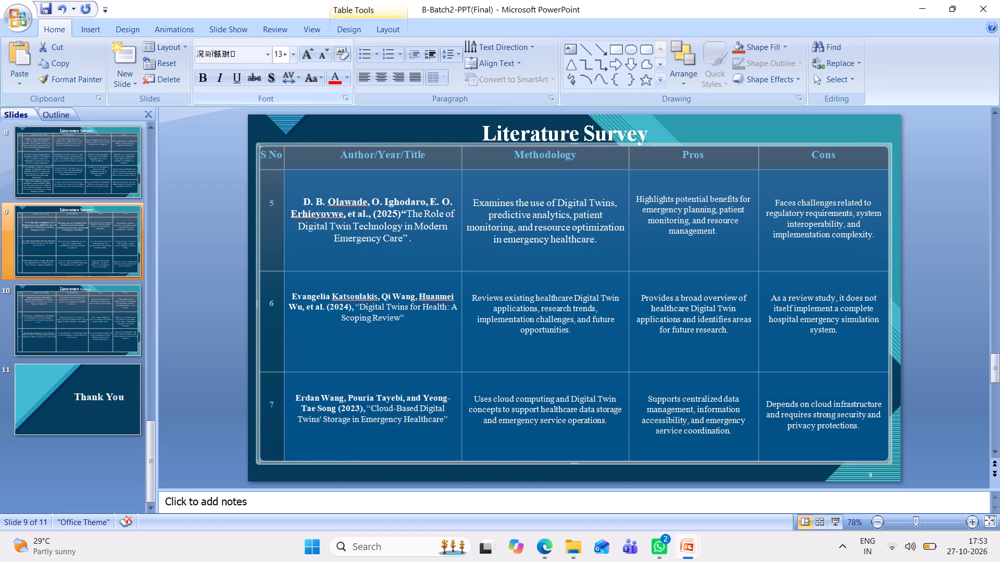
click(283, 53)
text(15)
key(Return)
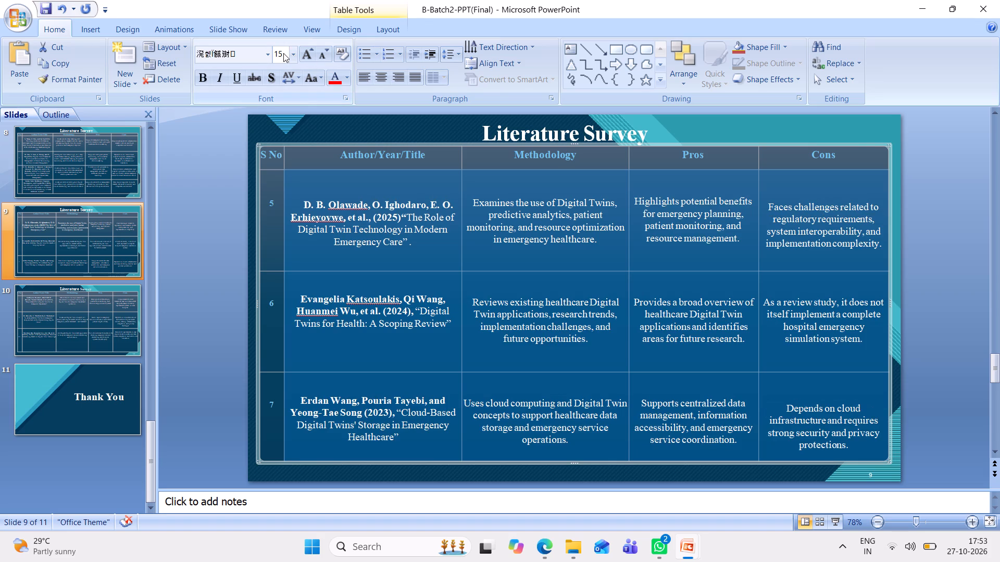
Remove one empty line above the entry 6 Methodology text.
click(465, 288)
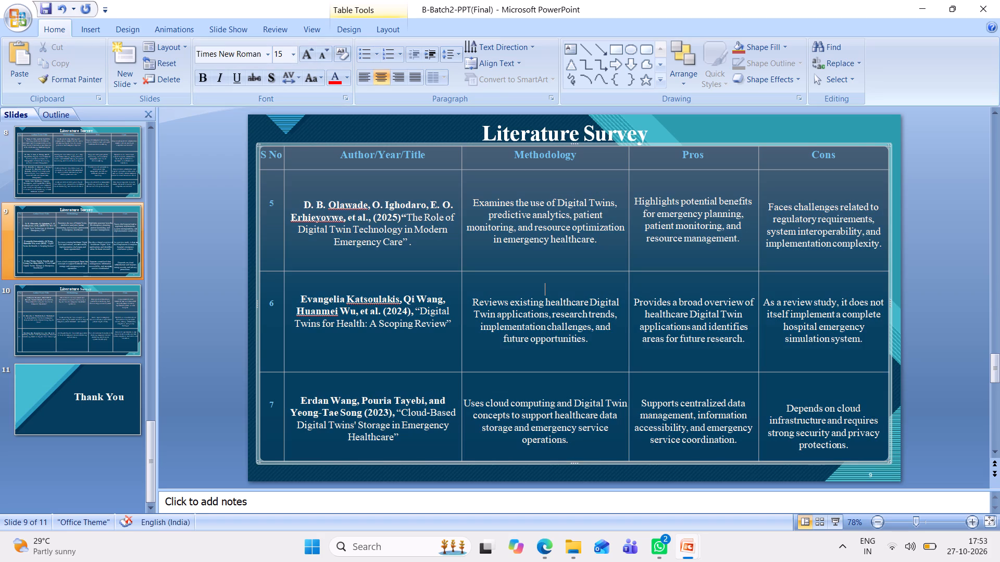
key(BackSpace)
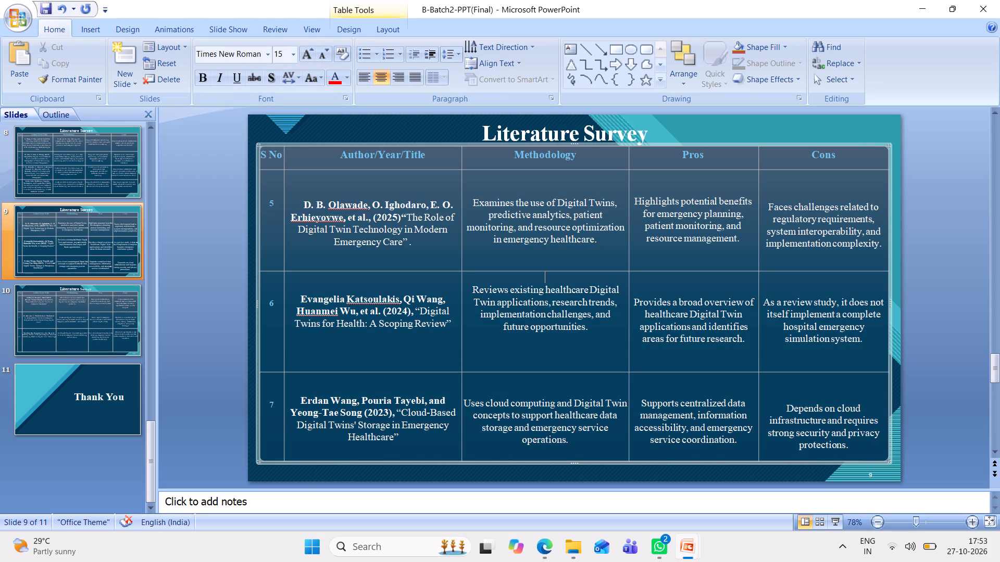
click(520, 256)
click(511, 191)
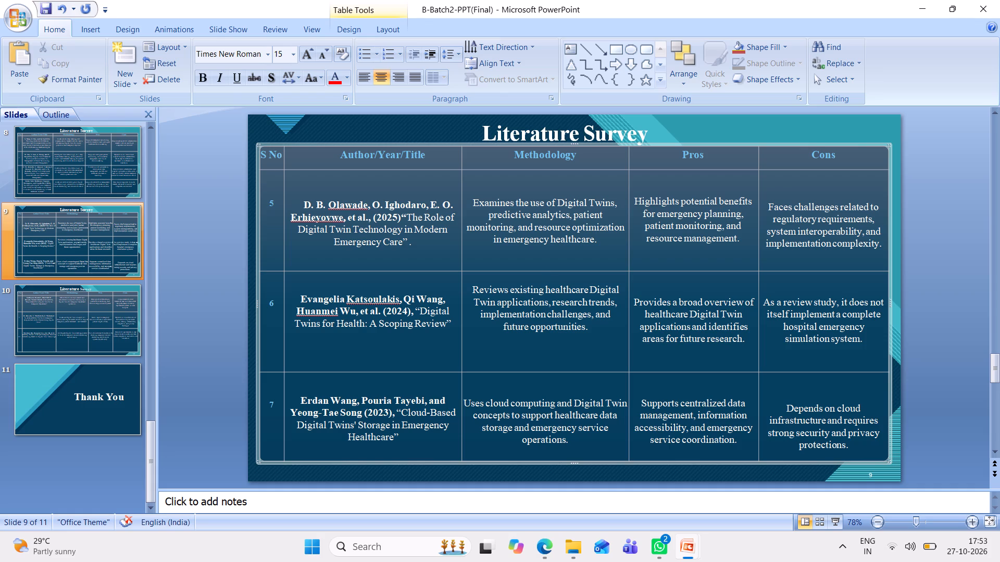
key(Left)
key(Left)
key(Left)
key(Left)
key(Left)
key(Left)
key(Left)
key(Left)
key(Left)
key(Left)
Make the header row of the slide 9 literature survey table slightly taller.
drag(433, 170, 436, 177)
Look over the remaining slides 10 and 11 and return to slide 9.
scroll(494, 415, down, 1)
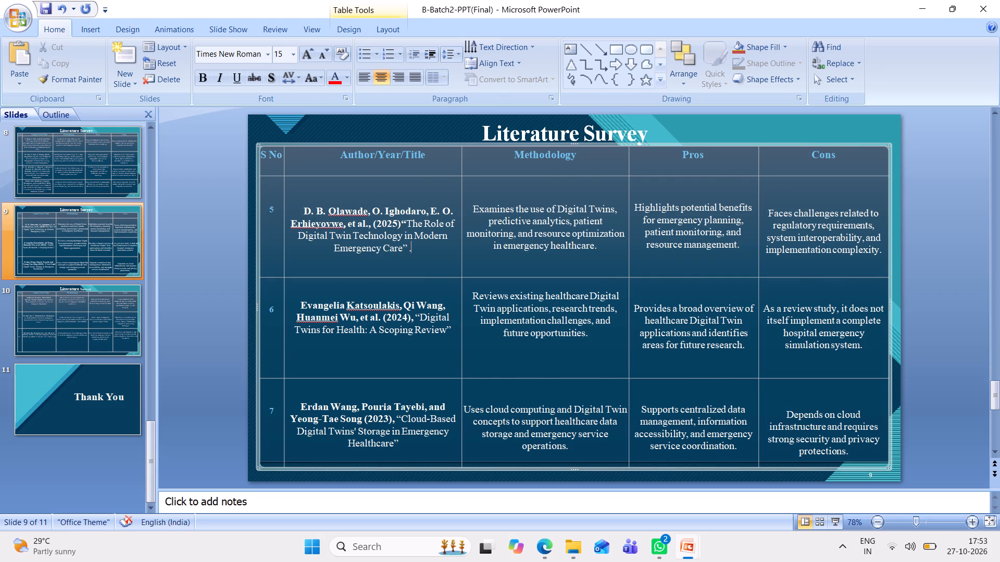
scroll(494, 415, down, 1)
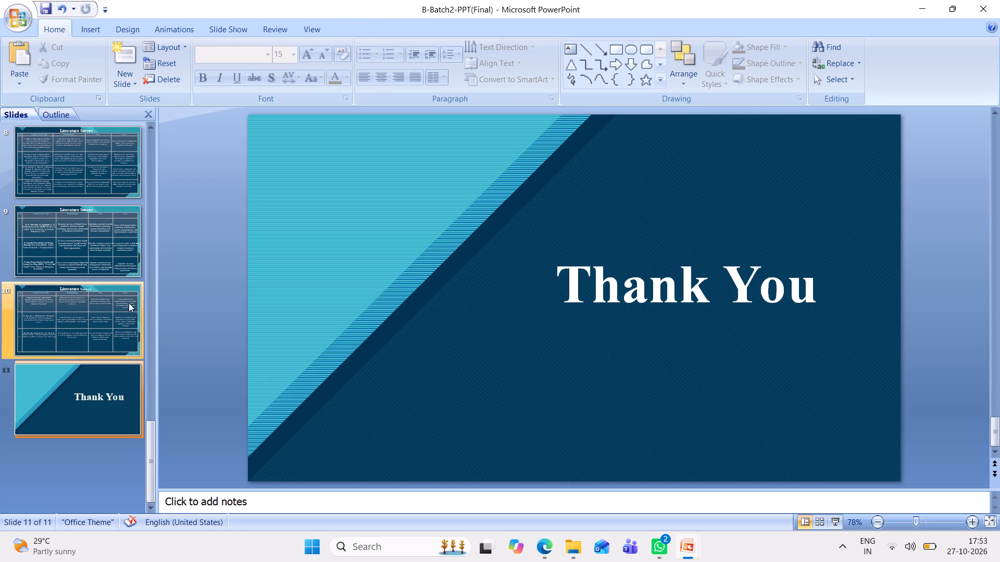
click(129, 303)
click(96, 225)
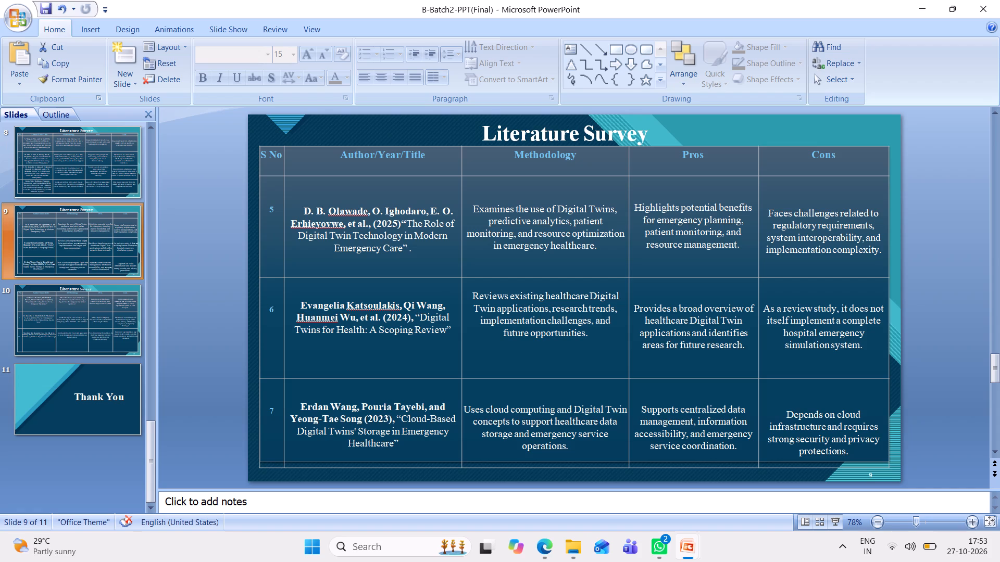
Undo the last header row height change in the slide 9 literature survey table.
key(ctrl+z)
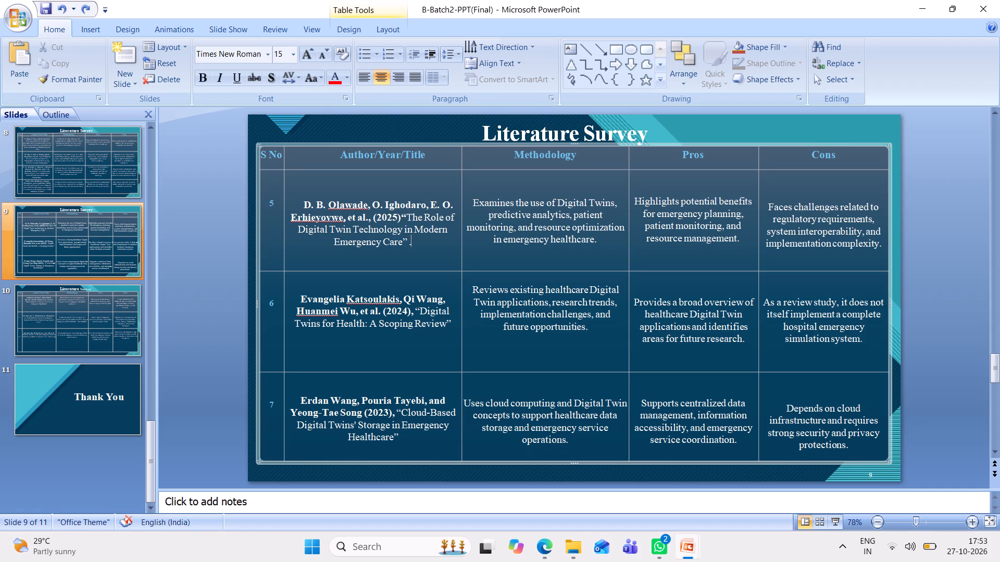
Remove one empty line above the entry 6 text in both the Pros and Cons columns.
click(671, 287)
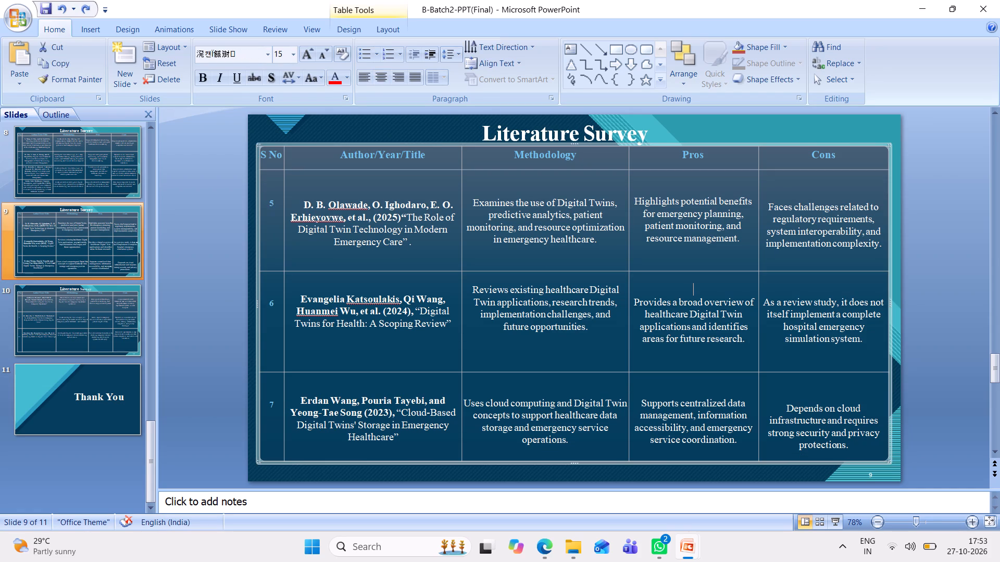
key(BackSpace)
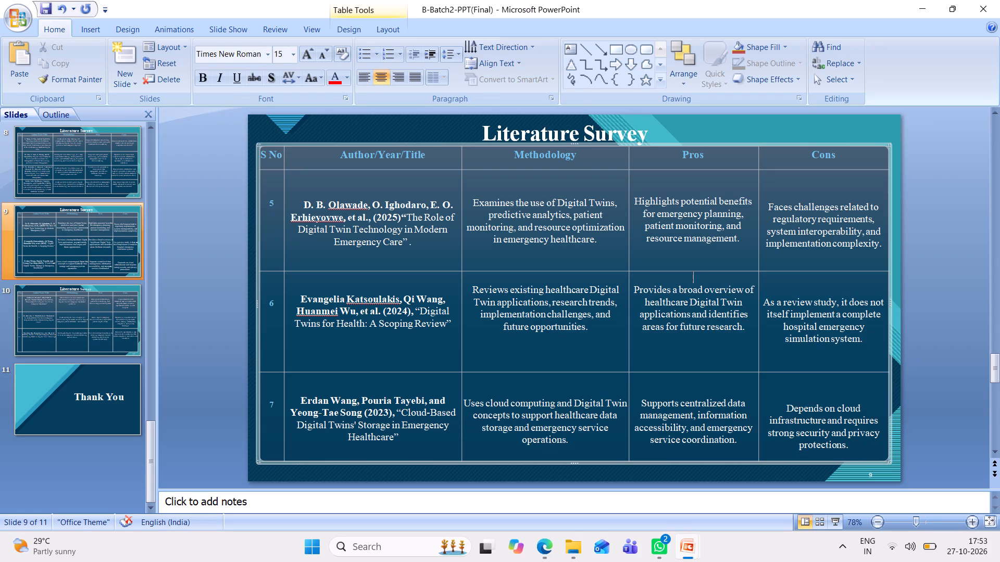
click(803, 279)
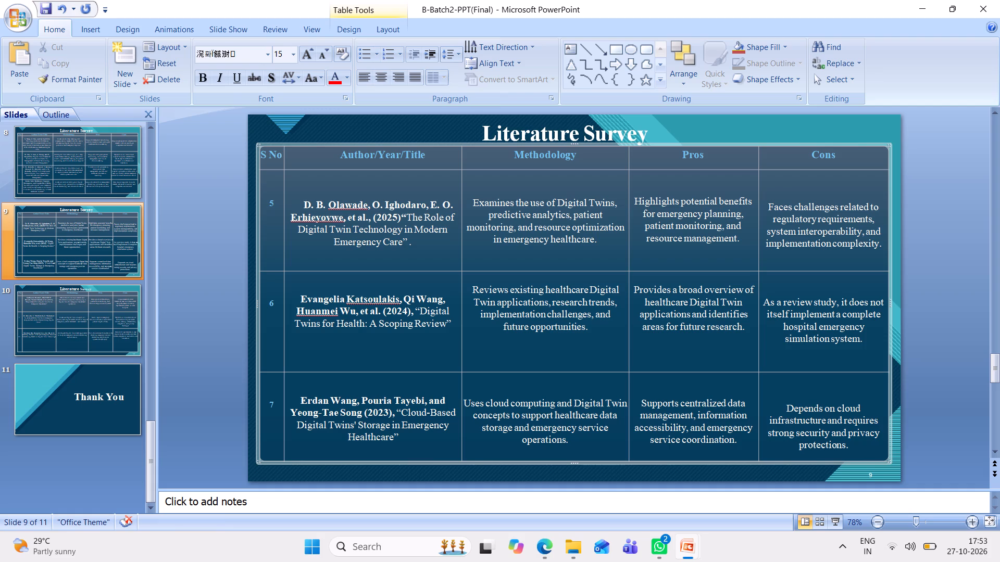
click(806, 283)
key(BackSpace)
click(795, 291)
key(BackSpace)
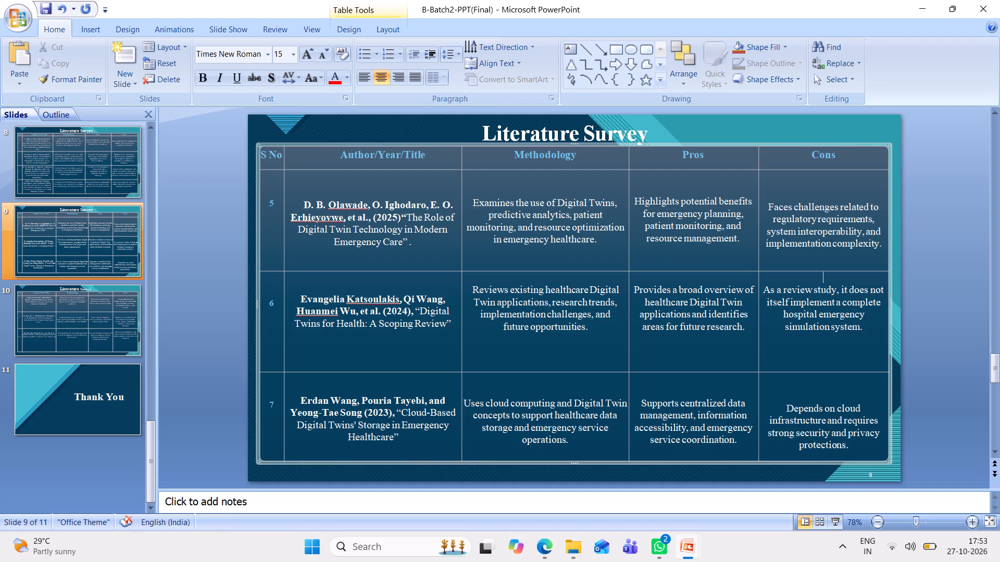
Remove one empty line above the entry 7 text in the Methodology, Pros and Cons columns.
click(326, 384)
key(BackSpace)
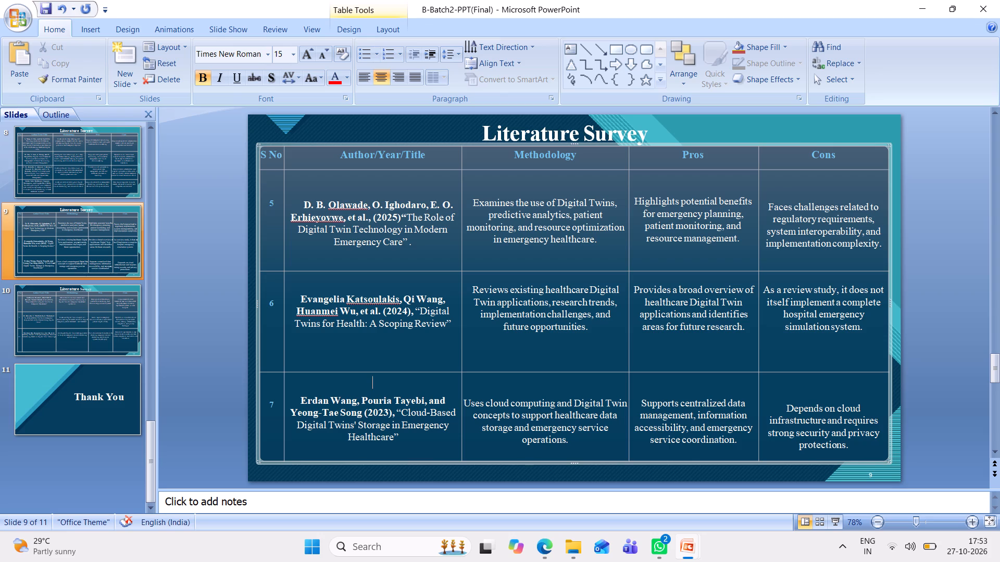
key(BackSpace)
key(BackSpace)
click(585, 388)
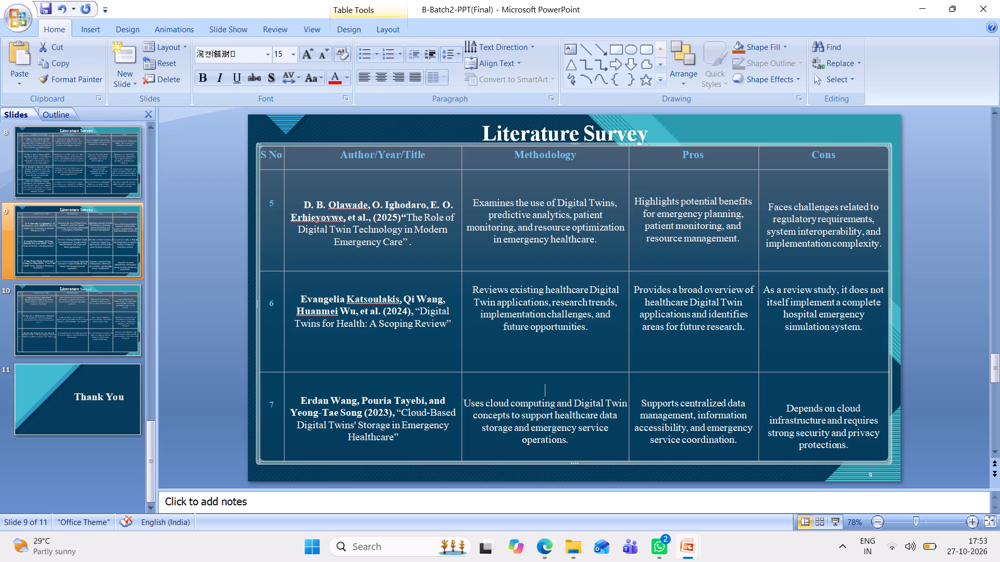
key(BackSpace)
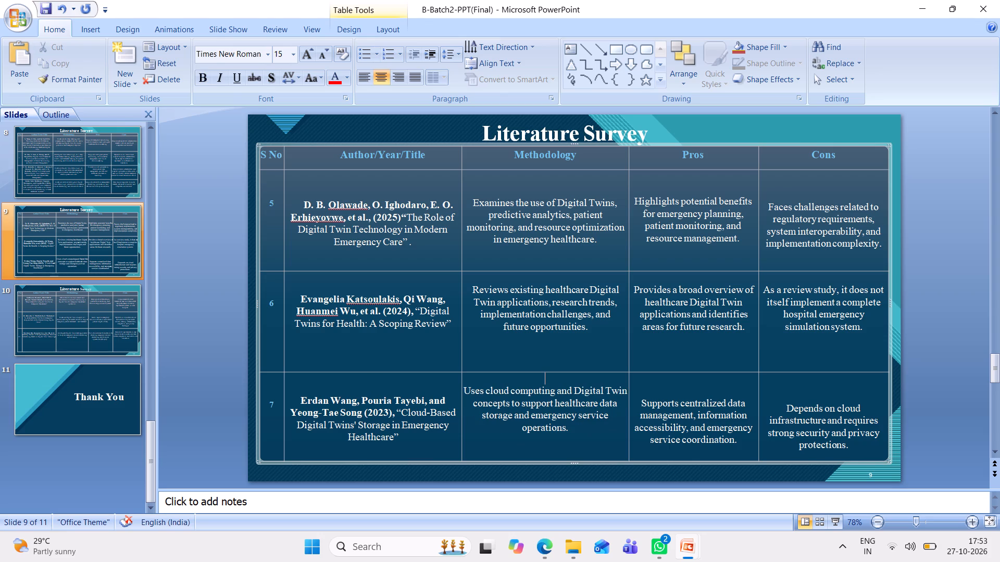
click(672, 385)
key(BackSpace)
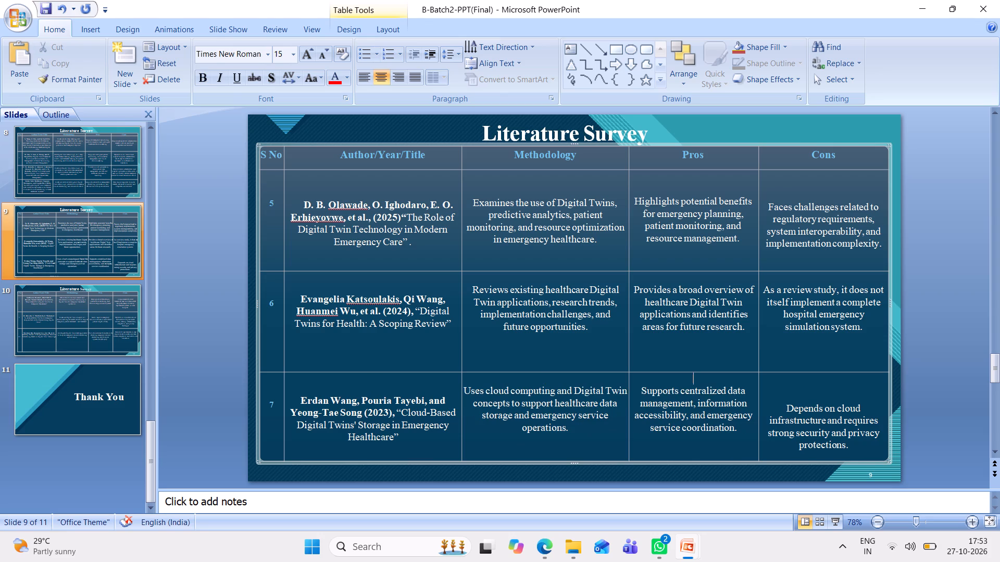
click(800, 380)
click(810, 390)
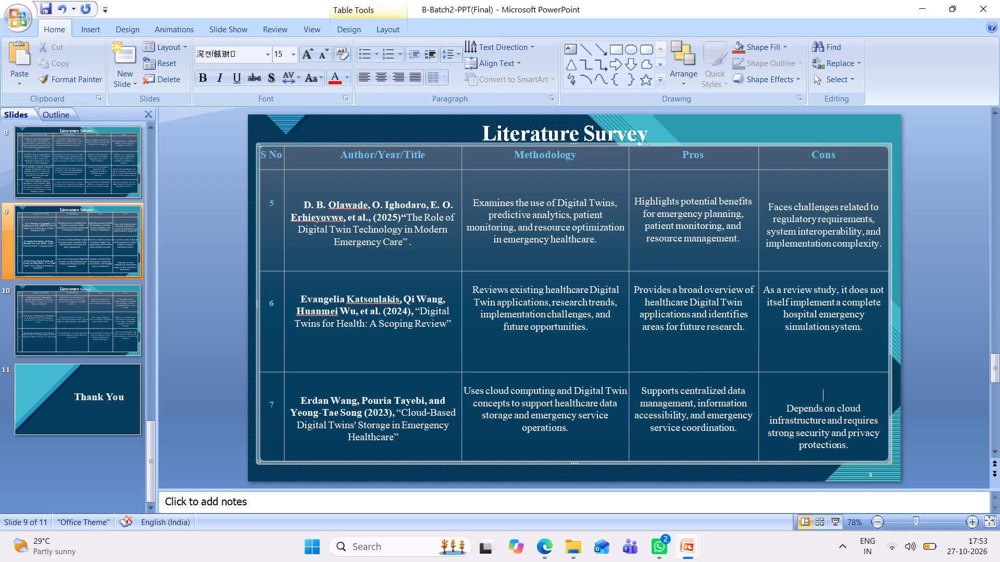
key(BackSpace)
key(BackSpace)
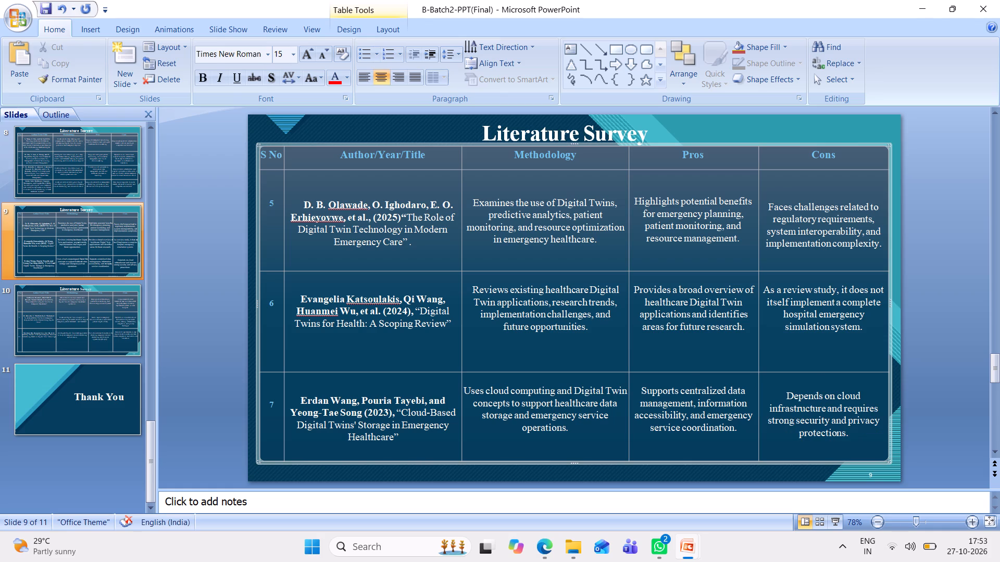
Reduce the height of the entry 6 row by raising the border between entries 6 and 7.
click(398, 386)
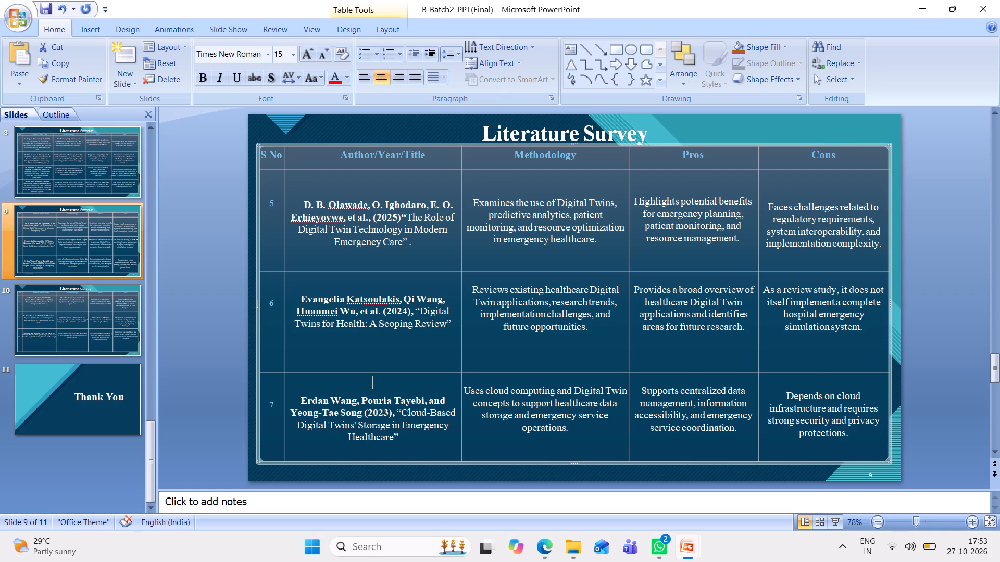
drag(403, 372, 408, 355)
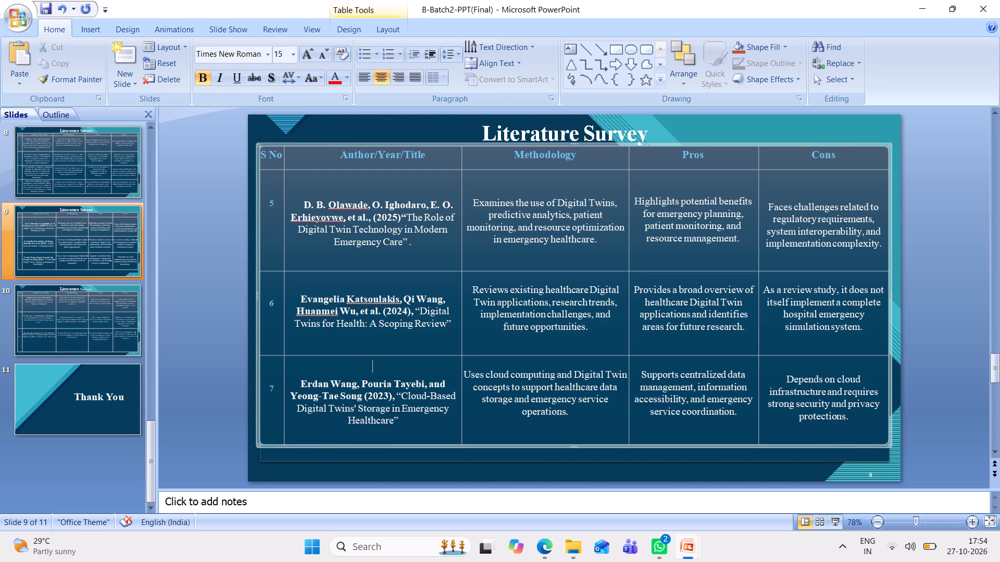
Move the literature survey table slightly down, away from the slide title.
drag(555, 148, 557, 159)
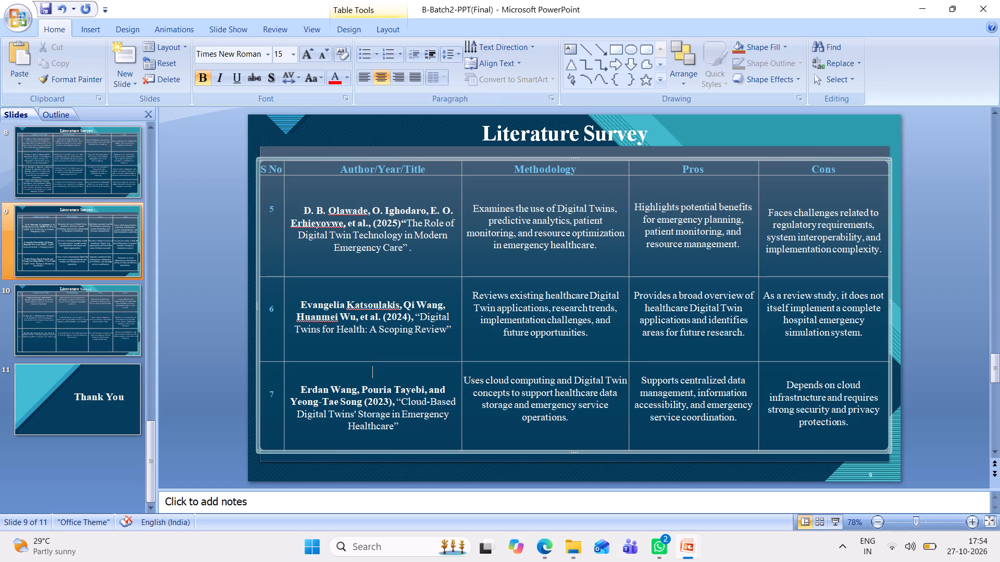
Make the table's header row slightly taller by lowering its bottom border.
drag(564, 175, 567, 185)
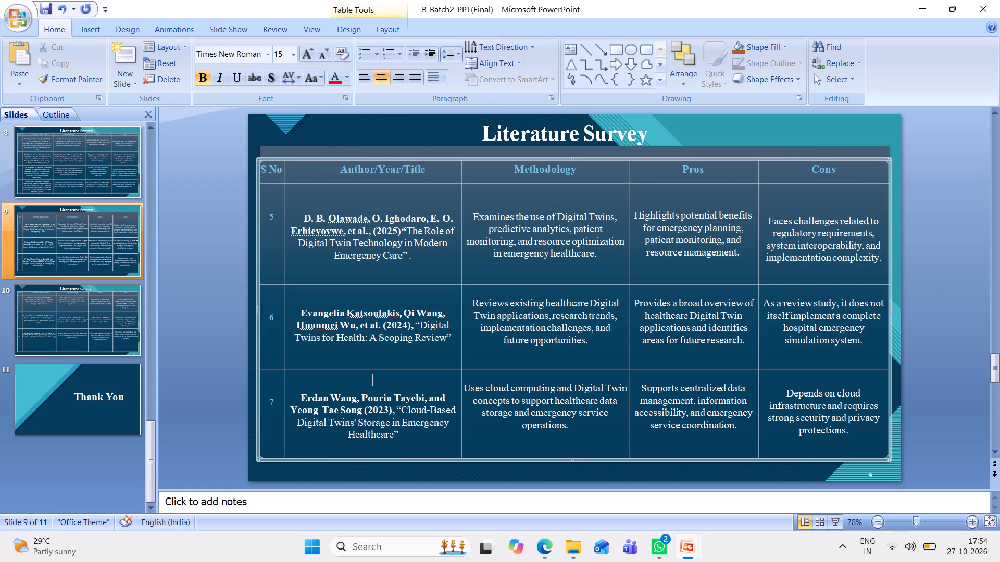
Remove one empty line above the entry 5 text in the Author/Year/Title and Cons columns.
click(553, 203)
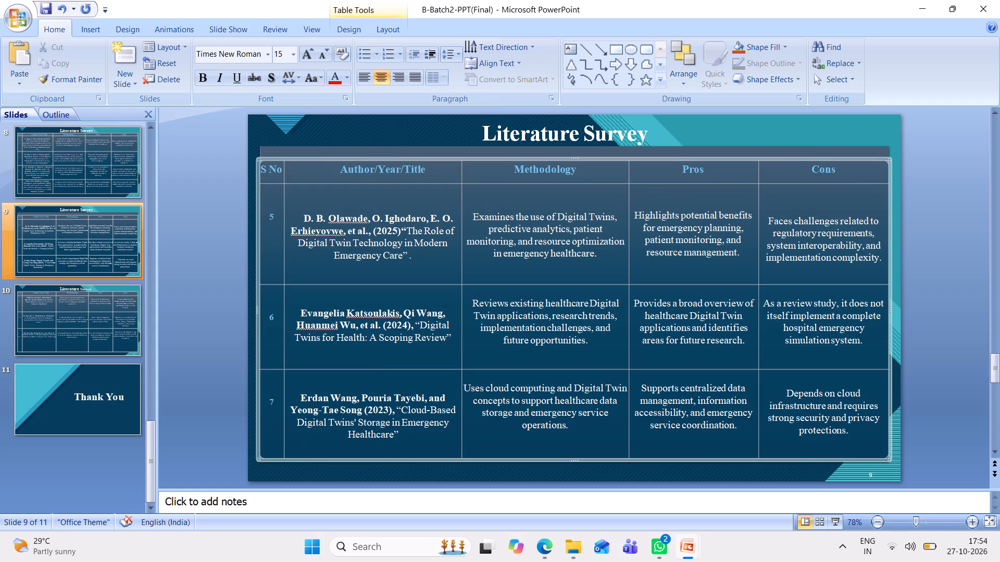
click(312, 198)
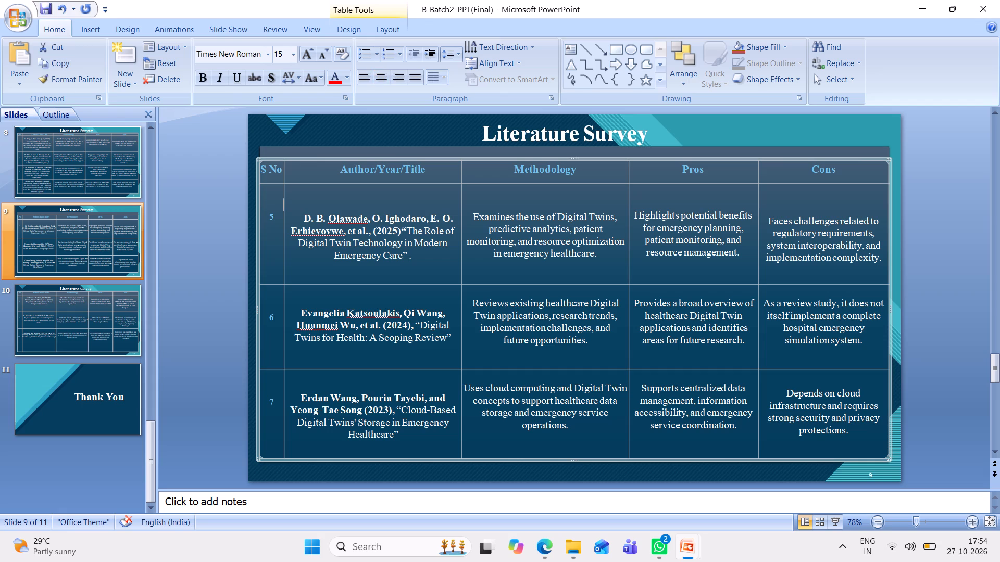
key(BackSpace)
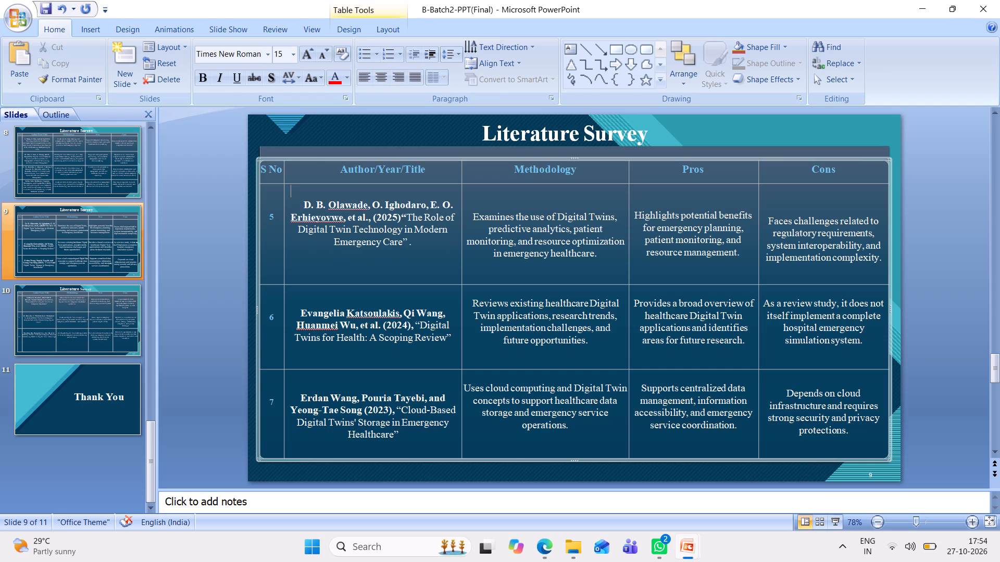
click(501, 203)
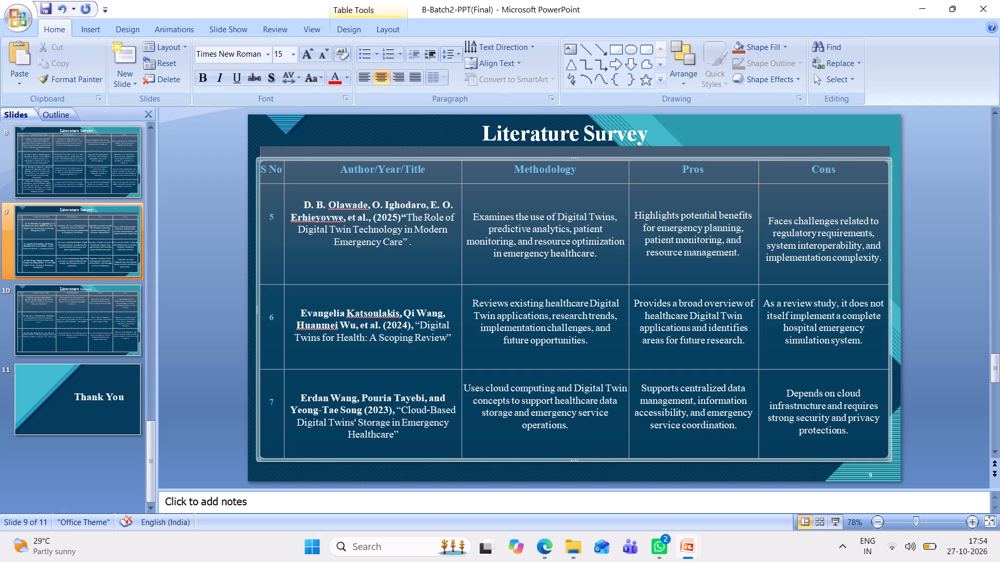
click(668, 193)
key(BackSpace)
key(BackSpace)
click(786, 200)
key(BackSpace)
key(BackSpace)
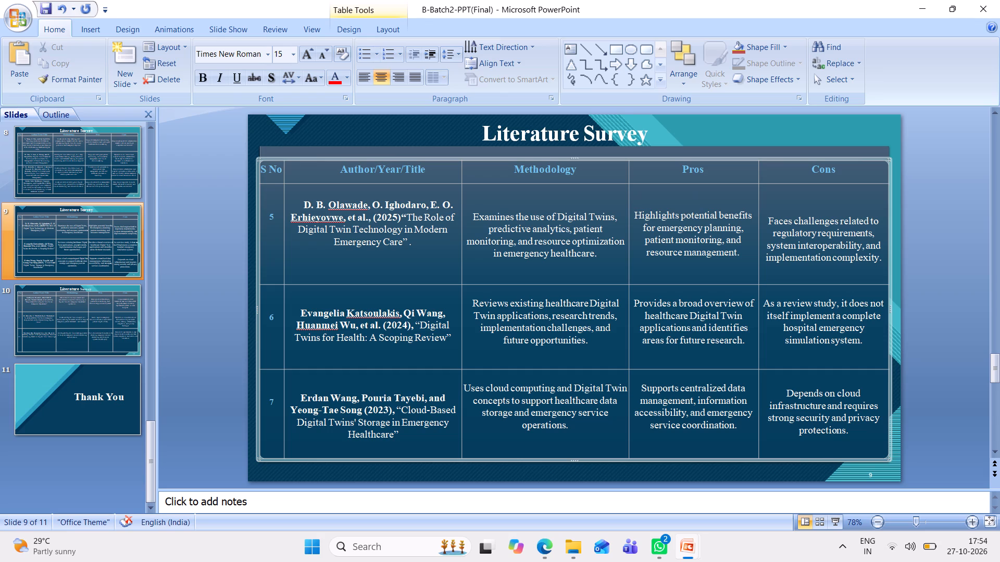
key(Right)
key(BackSpace)
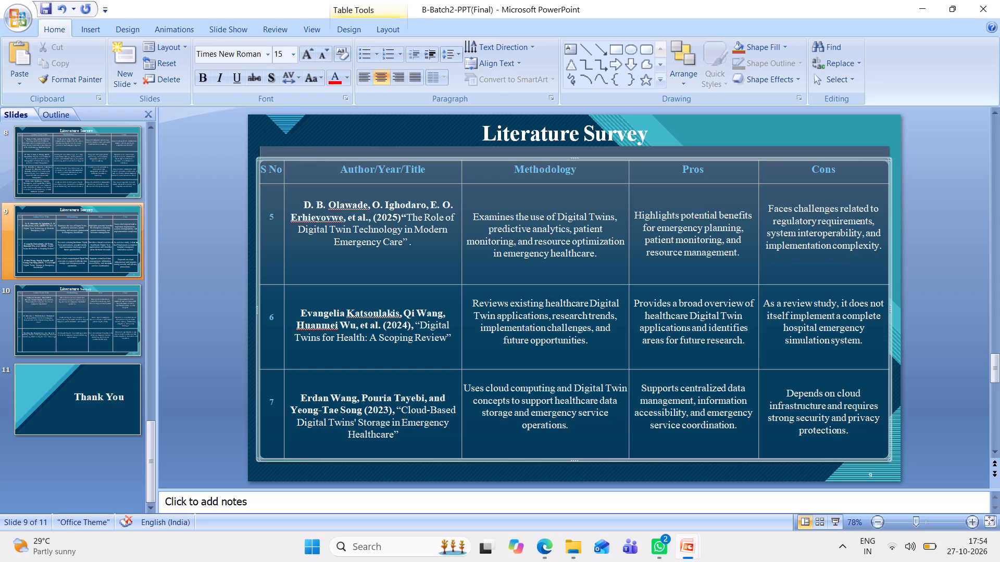
key(BackSpace)
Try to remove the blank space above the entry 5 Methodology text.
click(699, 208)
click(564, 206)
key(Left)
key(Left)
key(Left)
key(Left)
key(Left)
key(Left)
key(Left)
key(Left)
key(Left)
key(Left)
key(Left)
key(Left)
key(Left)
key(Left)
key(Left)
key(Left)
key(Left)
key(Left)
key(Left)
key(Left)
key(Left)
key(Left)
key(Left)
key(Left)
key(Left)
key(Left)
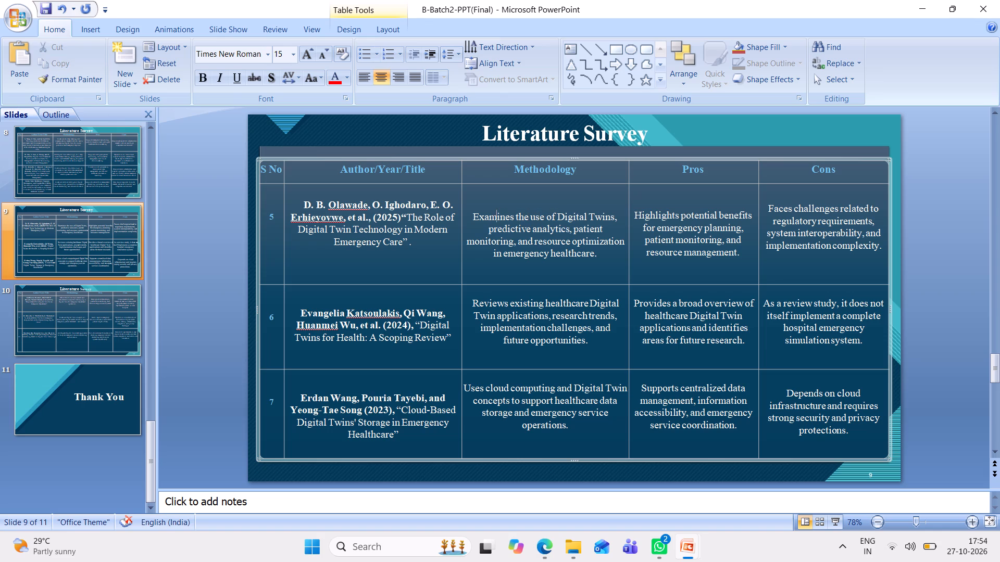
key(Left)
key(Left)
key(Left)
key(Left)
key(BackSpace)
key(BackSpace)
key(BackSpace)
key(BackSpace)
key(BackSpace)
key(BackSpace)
Slightly reduce the height of the entry 5 row by raising the border between entries 5 and 6.
click(377, 256)
drag(528, 285, 528, 278)
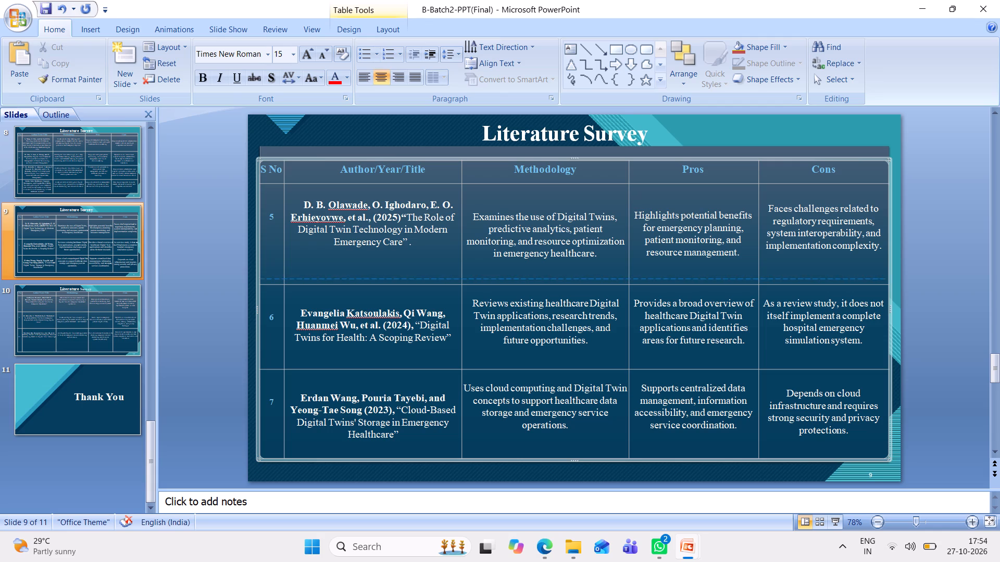
drag(528, 278, 528, 277)
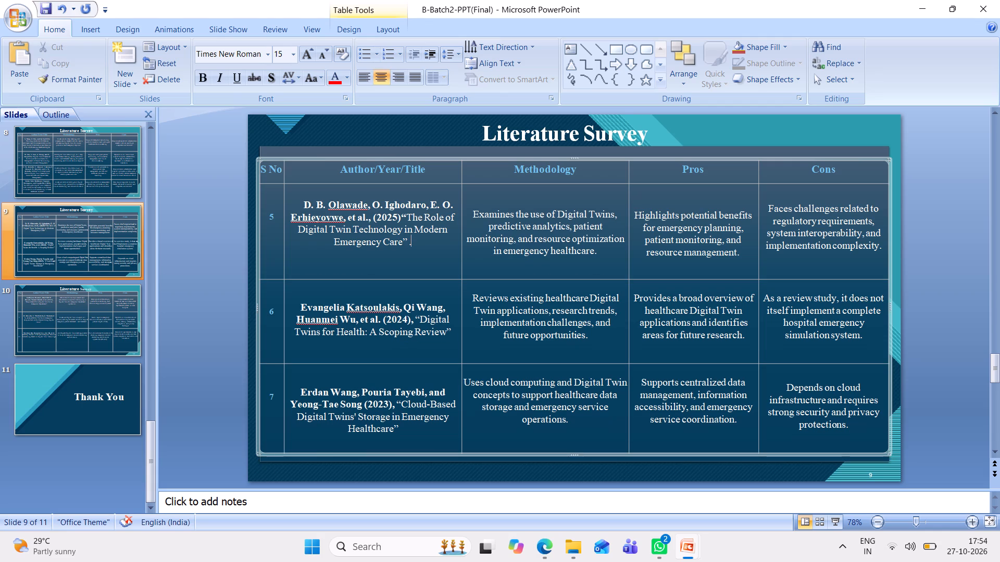
Adjust the header row's bottom border so the header row is slightly taller.
drag(538, 184, 539, 194)
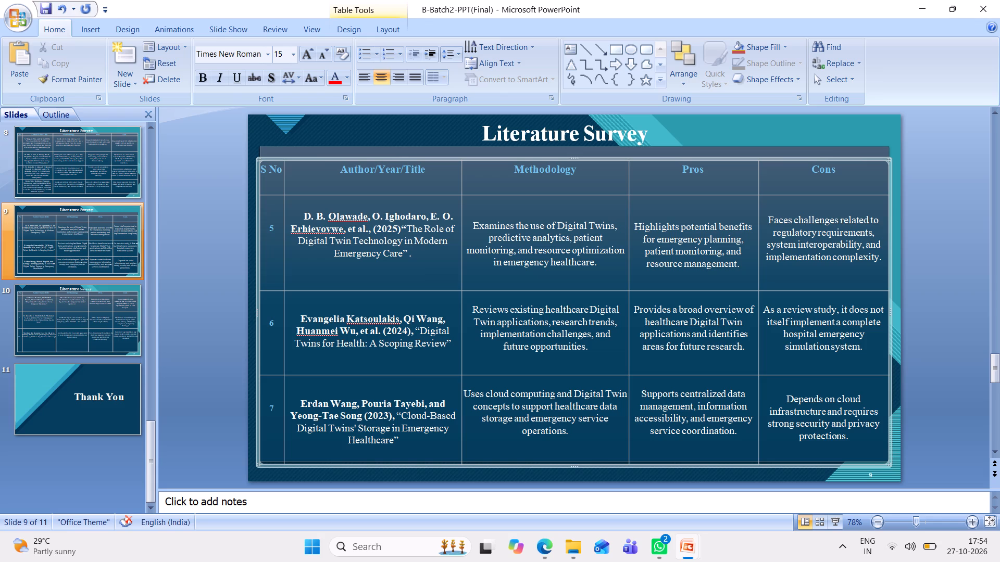
drag(560, 195, 560, 188)
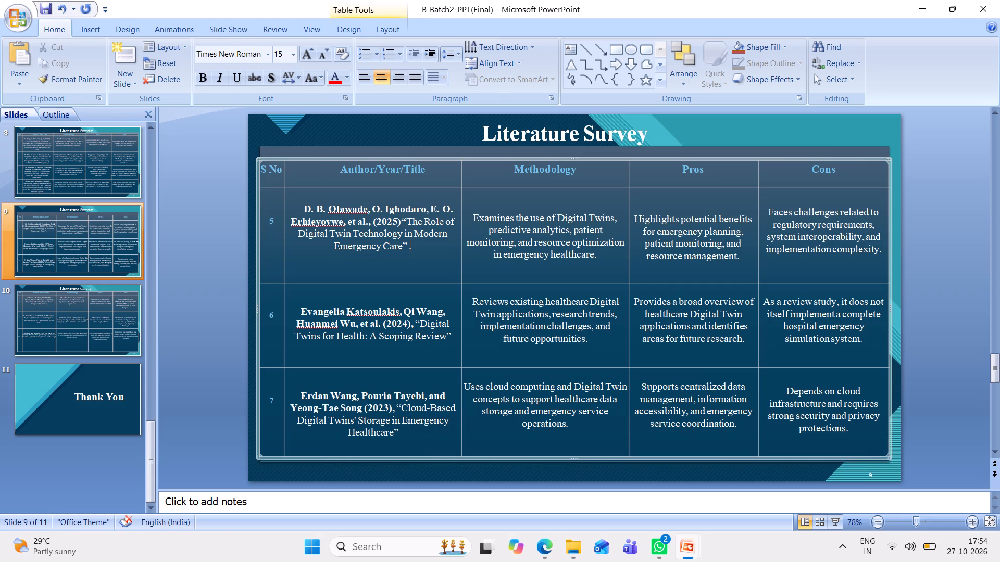
Make the header row of the slide 9 table slightly taller by raising the table's top border.
click(195, 230)
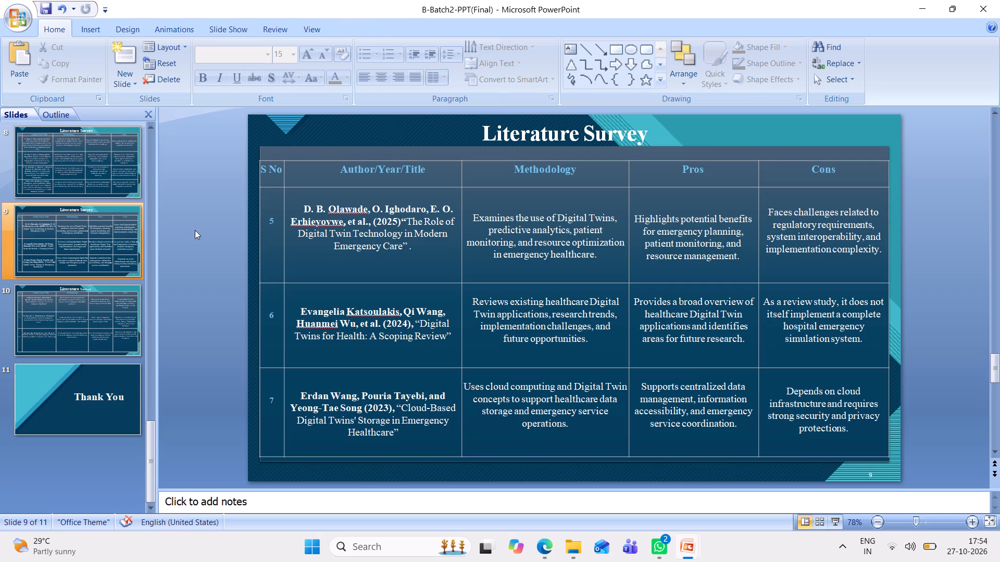
click(539, 160)
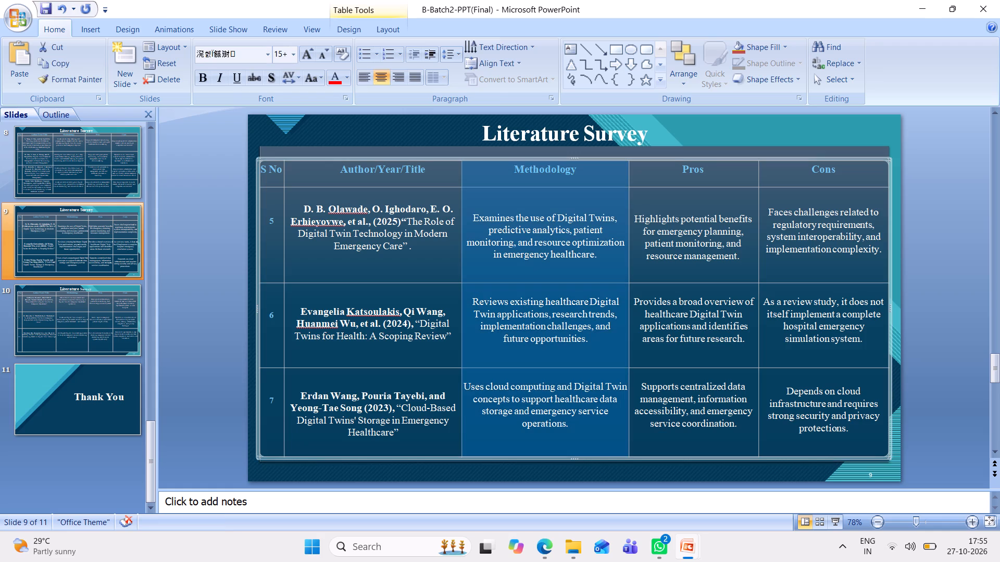
click(557, 163)
click(441, 208)
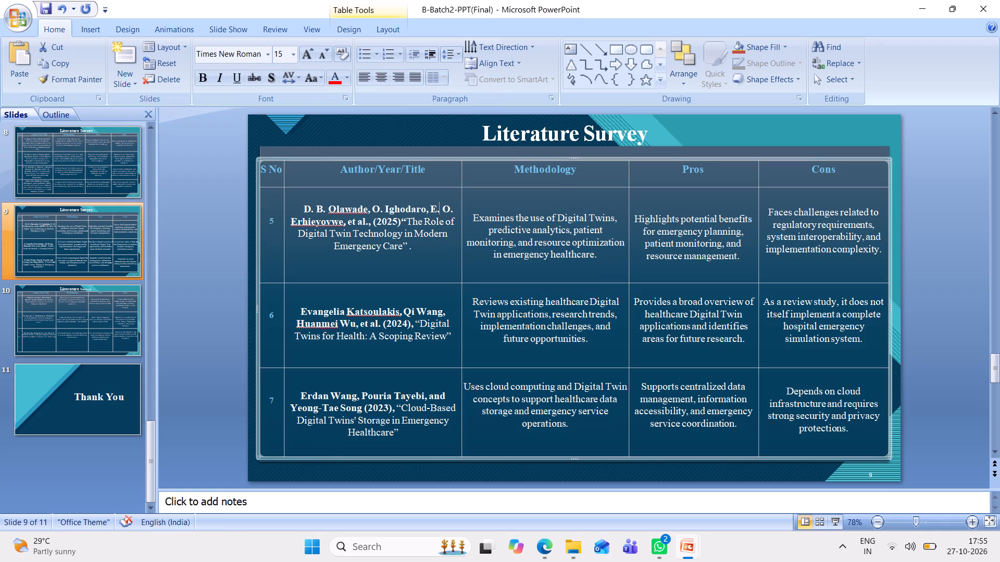
drag(573, 162, 573, 151)
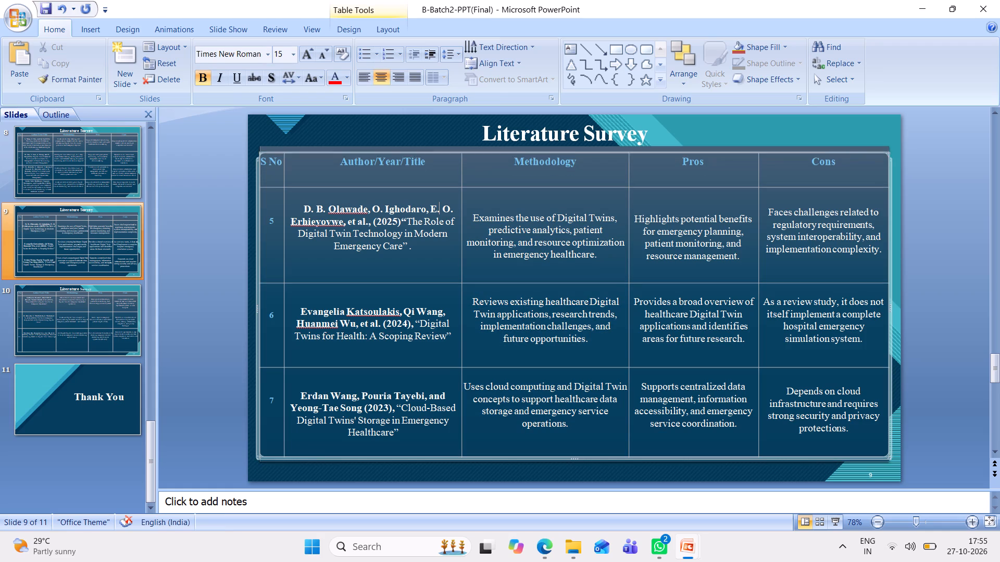
click(480, 175)
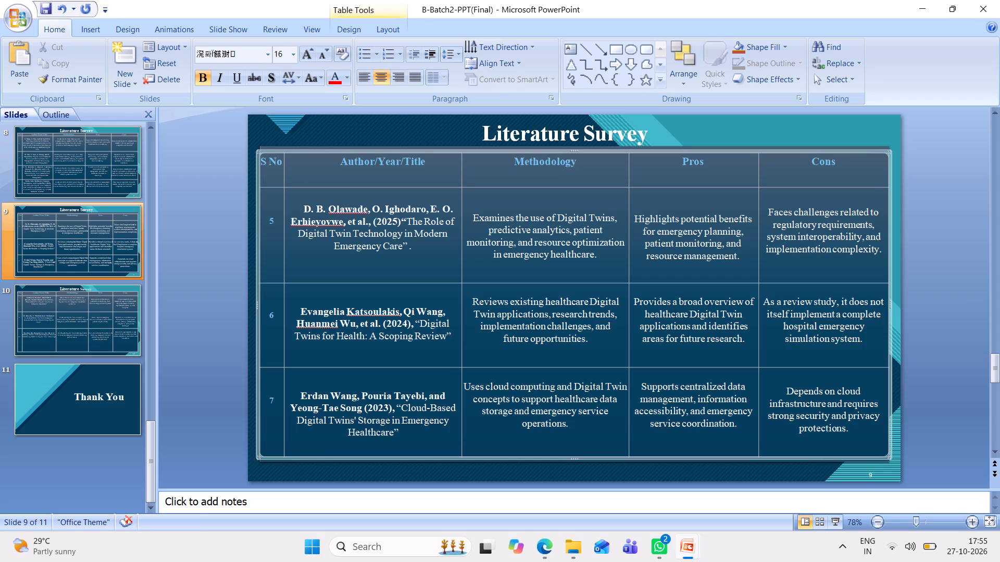
click(385, 180)
click(187, 196)
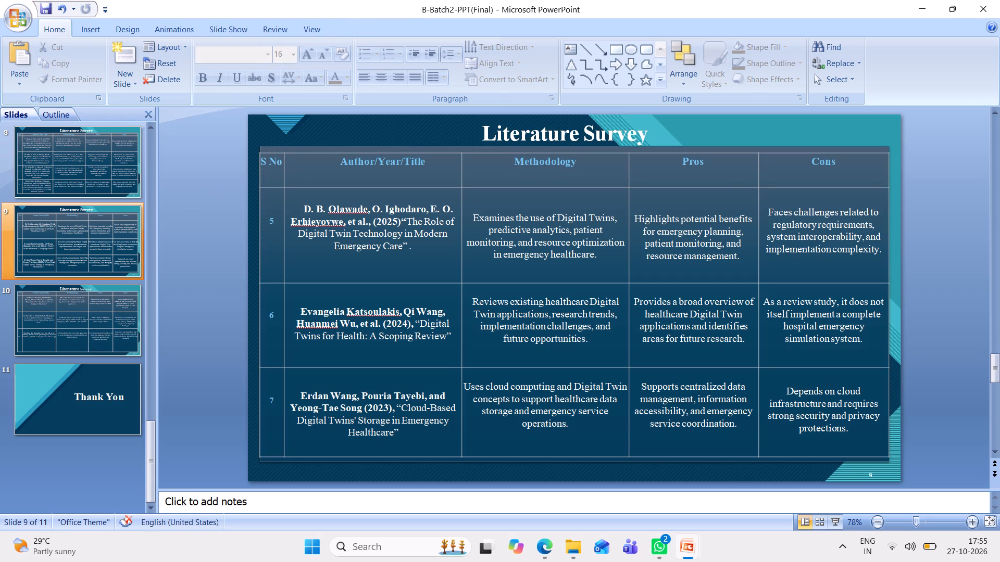
Vertically align the header row text from S No to Cons to the middle of its cells.
click(989, 218)
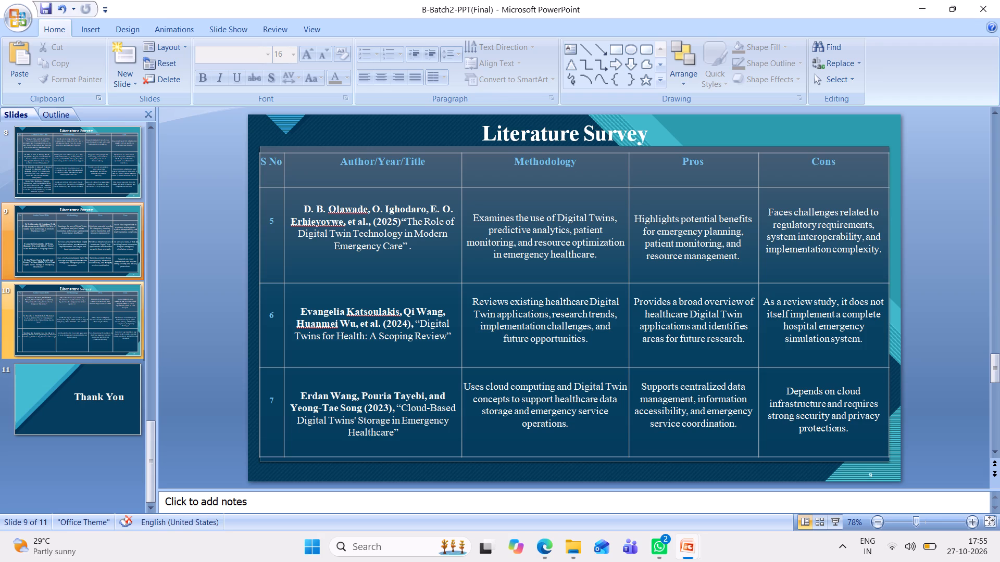
drag(263, 163, 782, 171)
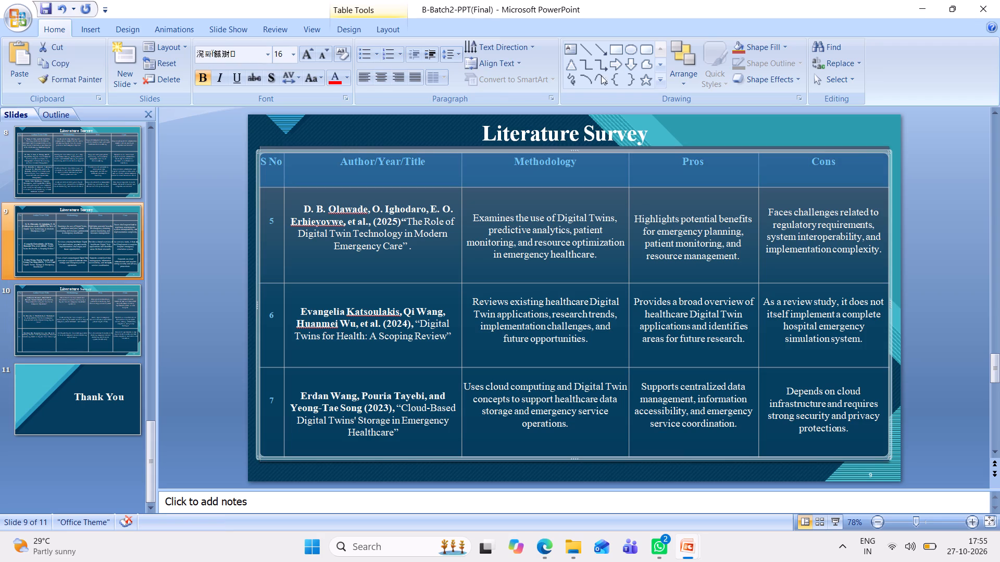
click(517, 66)
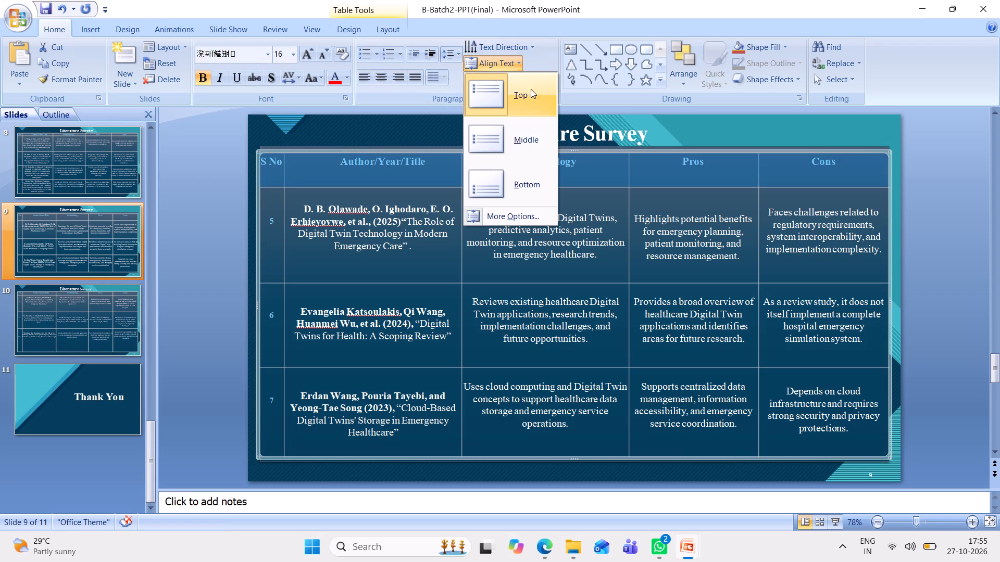
click(523, 135)
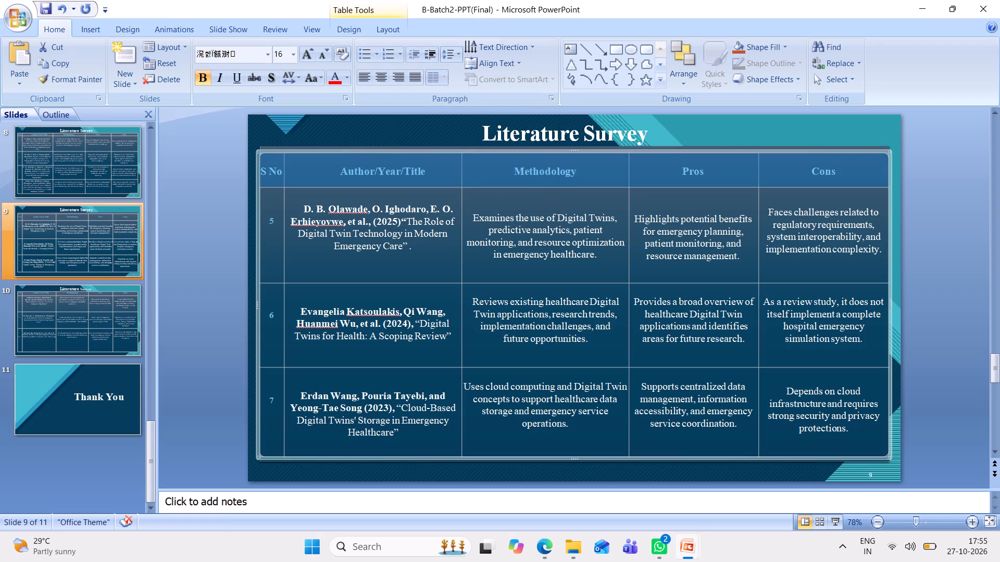
click(220, 228)
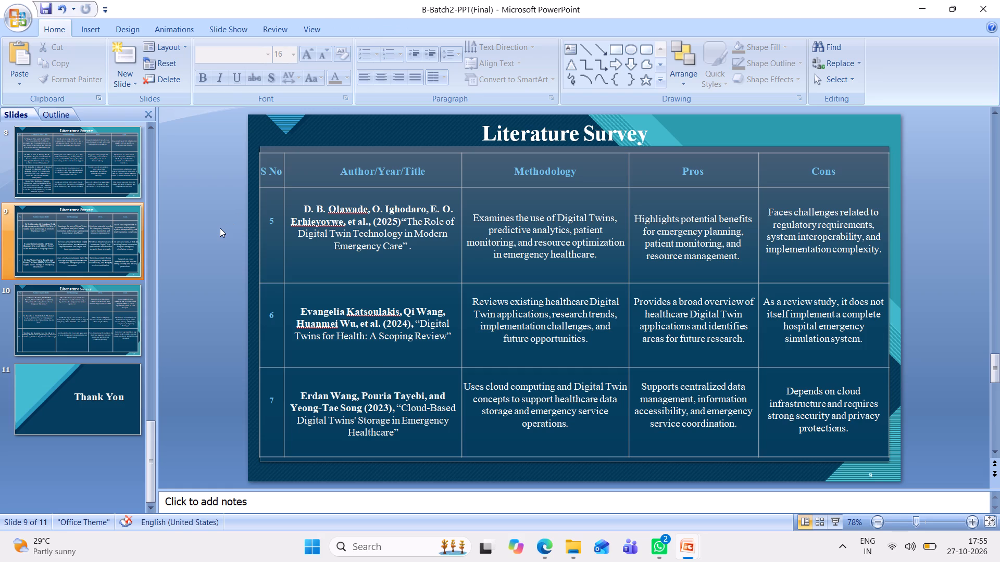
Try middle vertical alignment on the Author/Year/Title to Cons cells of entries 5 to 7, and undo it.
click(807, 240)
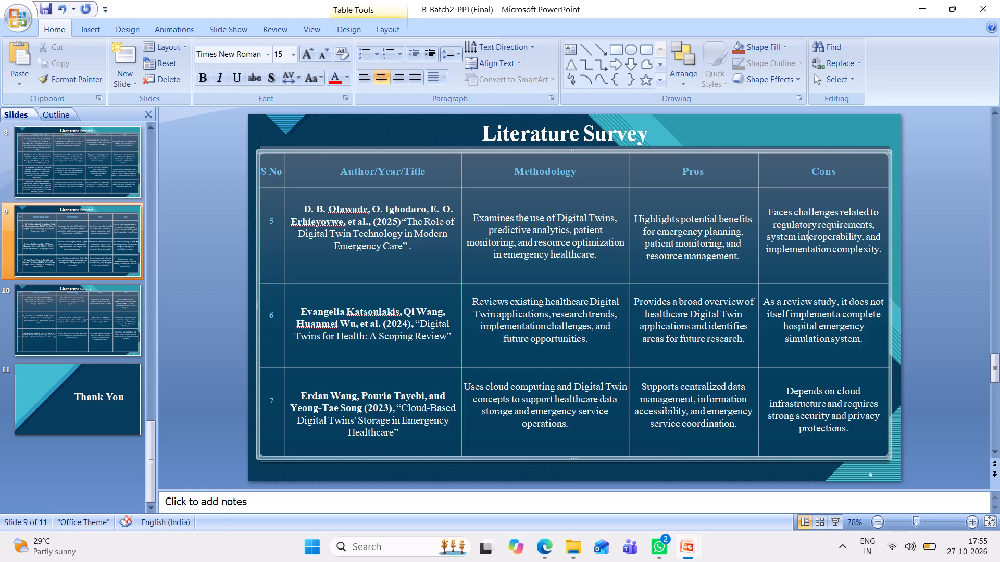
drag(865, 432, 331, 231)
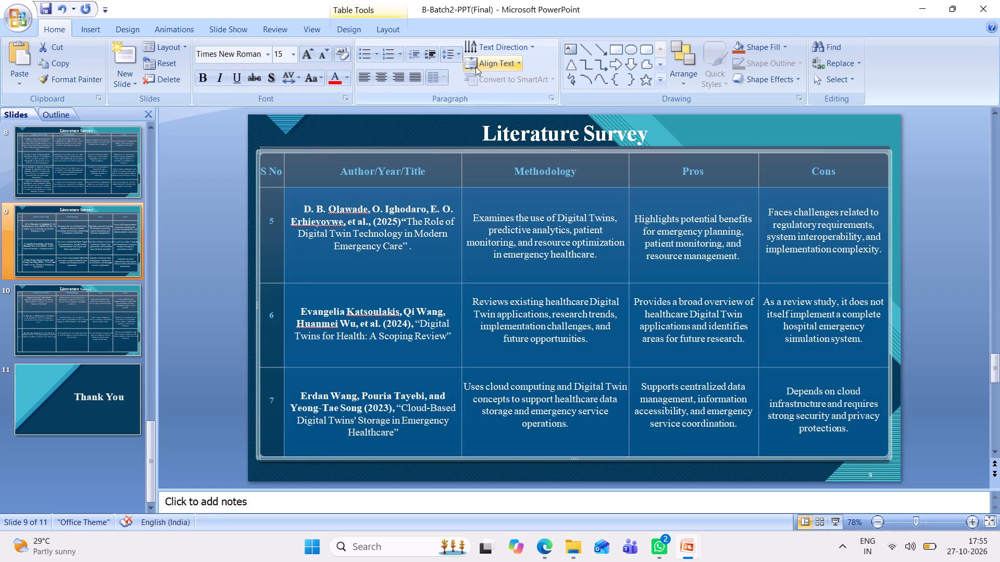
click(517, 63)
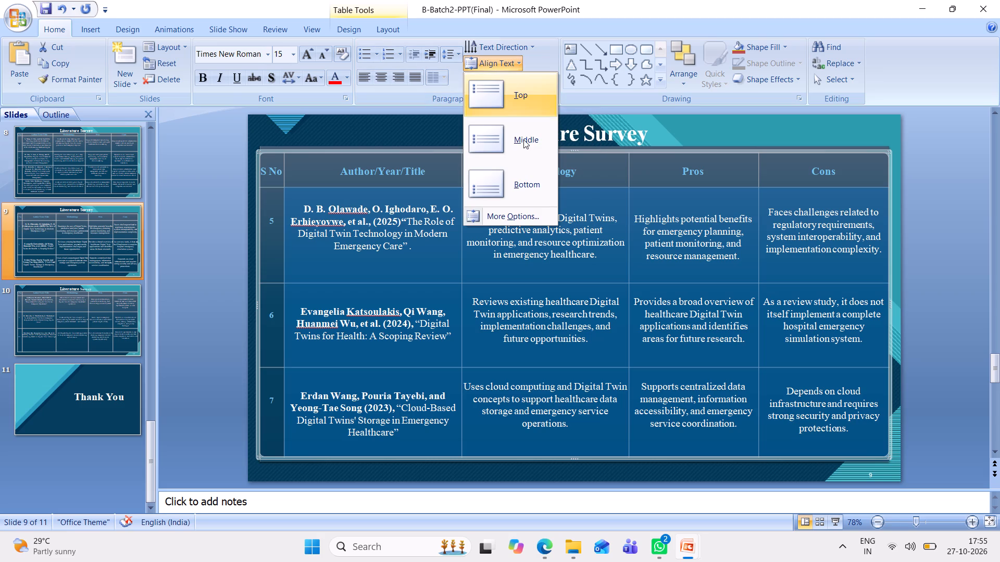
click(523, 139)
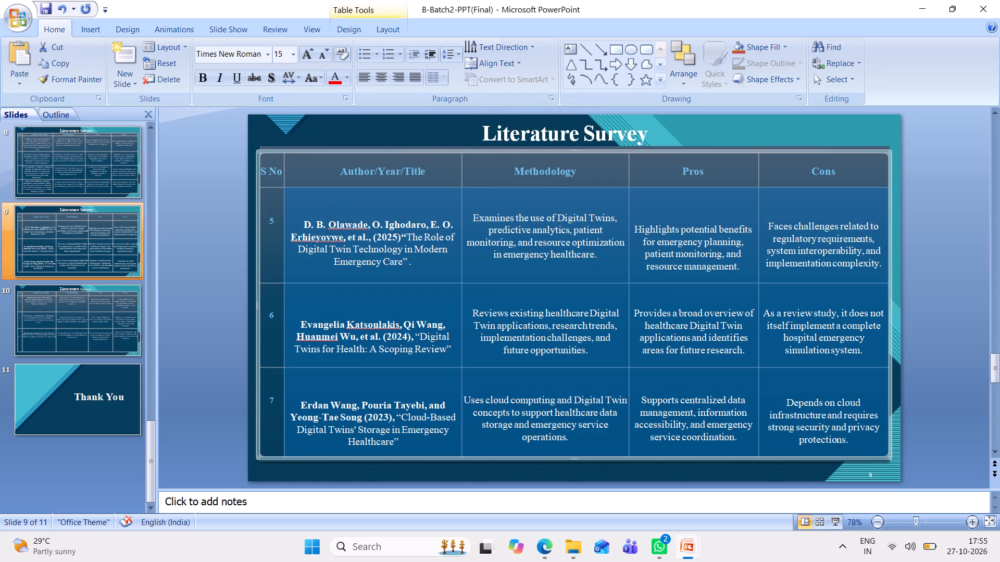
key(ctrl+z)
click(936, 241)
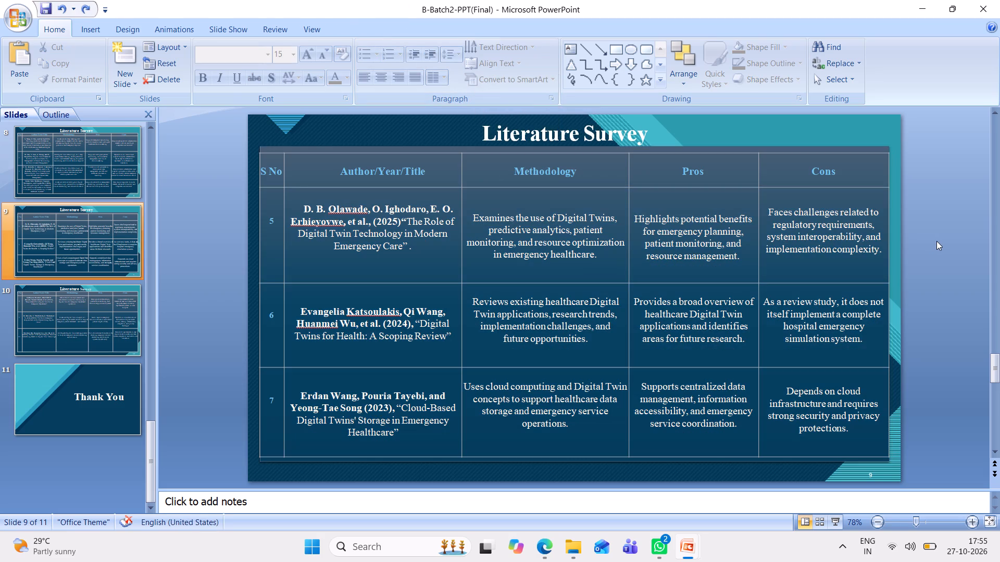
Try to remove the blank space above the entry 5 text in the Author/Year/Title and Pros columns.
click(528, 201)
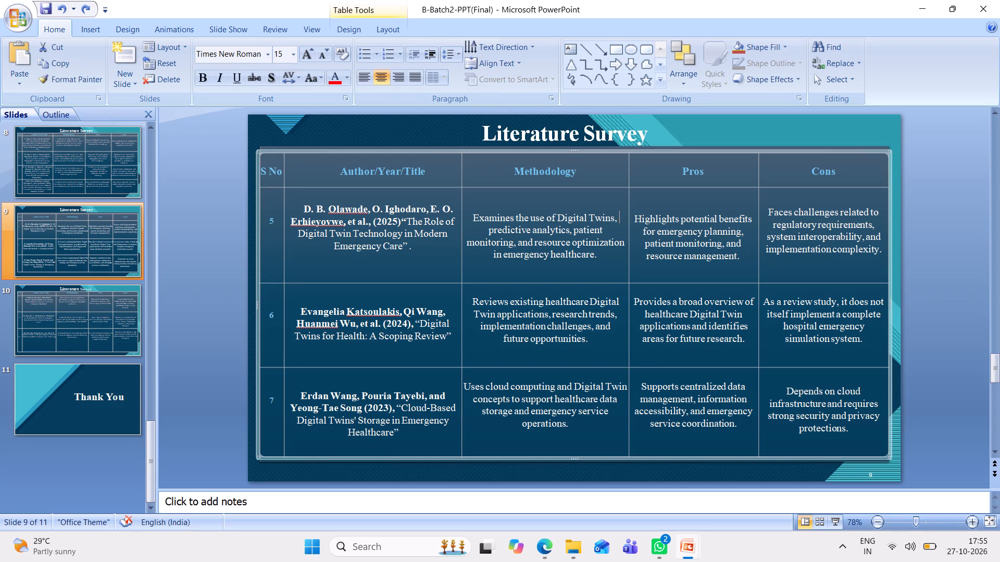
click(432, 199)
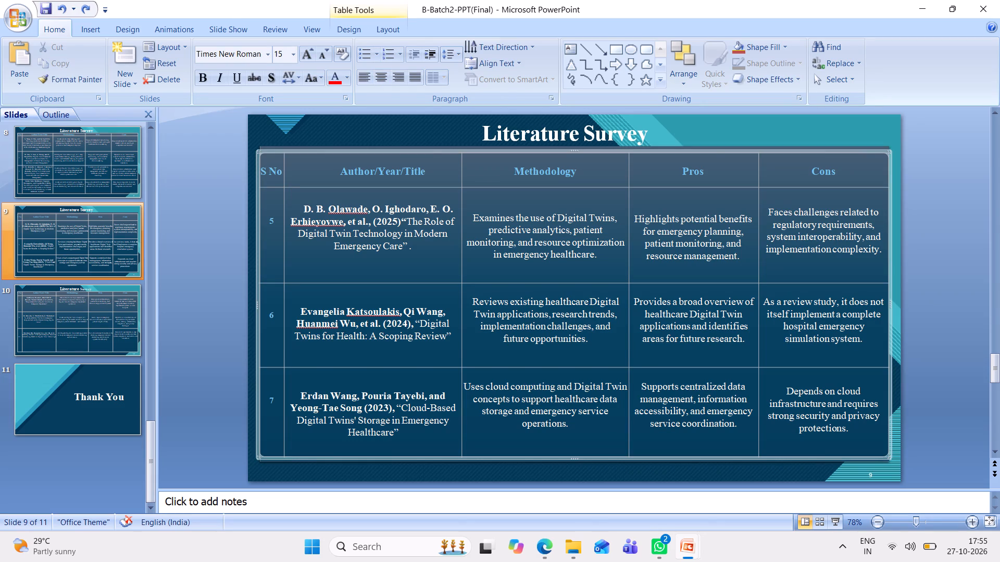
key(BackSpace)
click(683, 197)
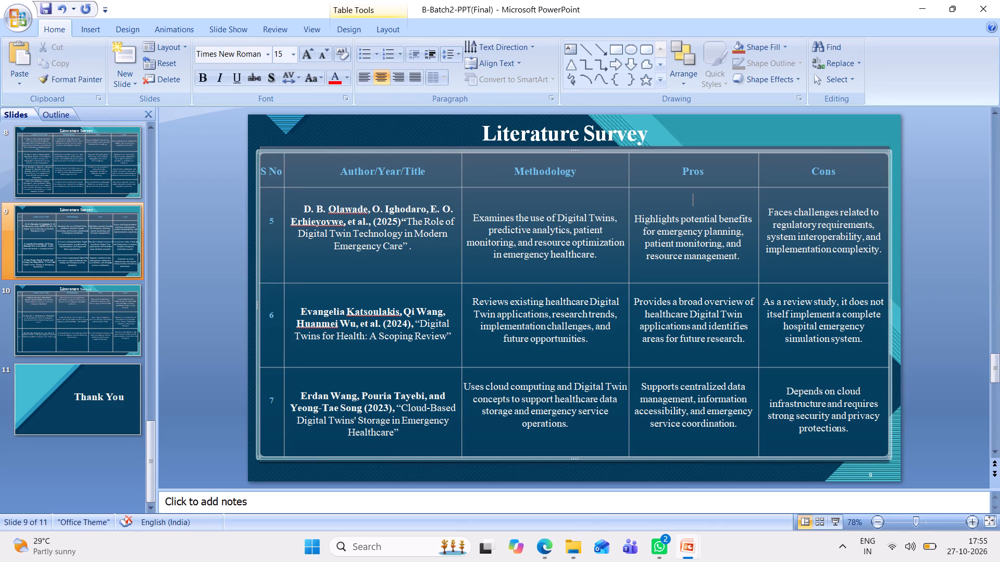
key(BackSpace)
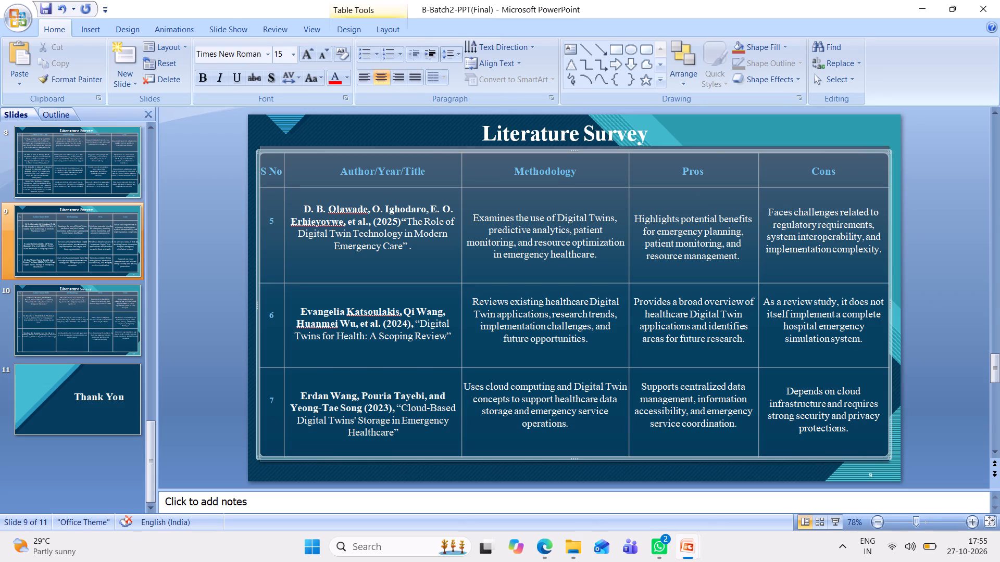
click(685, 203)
Vertically align the text of entries 5 to 7 to the middle in the Author/Year/Title through Cons columns.
drag(304, 208, 890, 471)
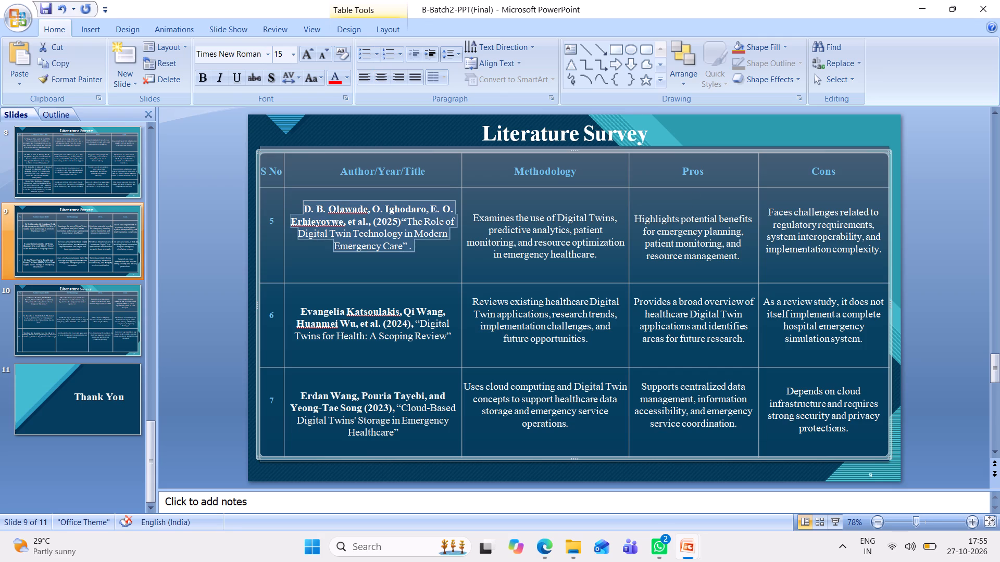
drag(890, 471, 882, 476)
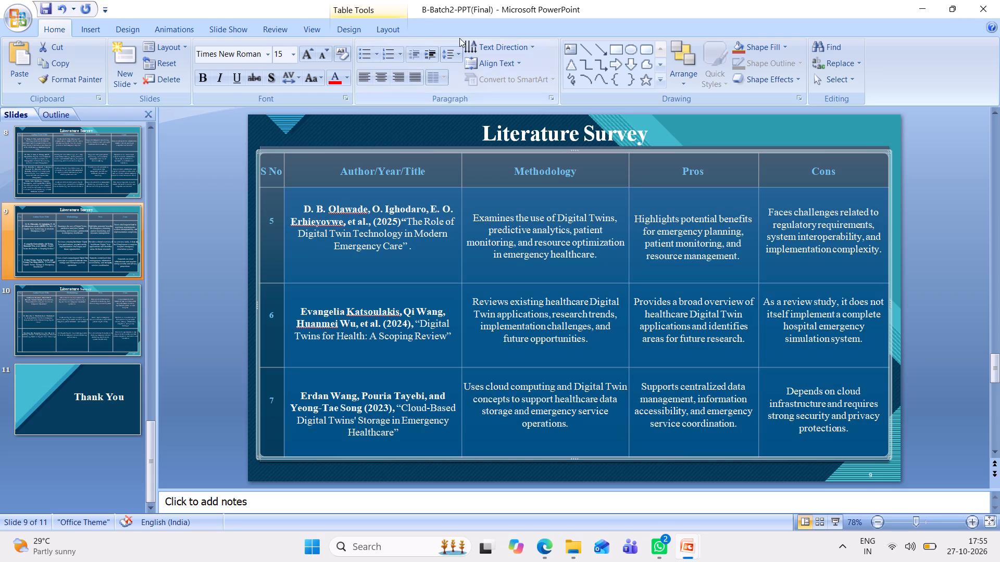
click(518, 63)
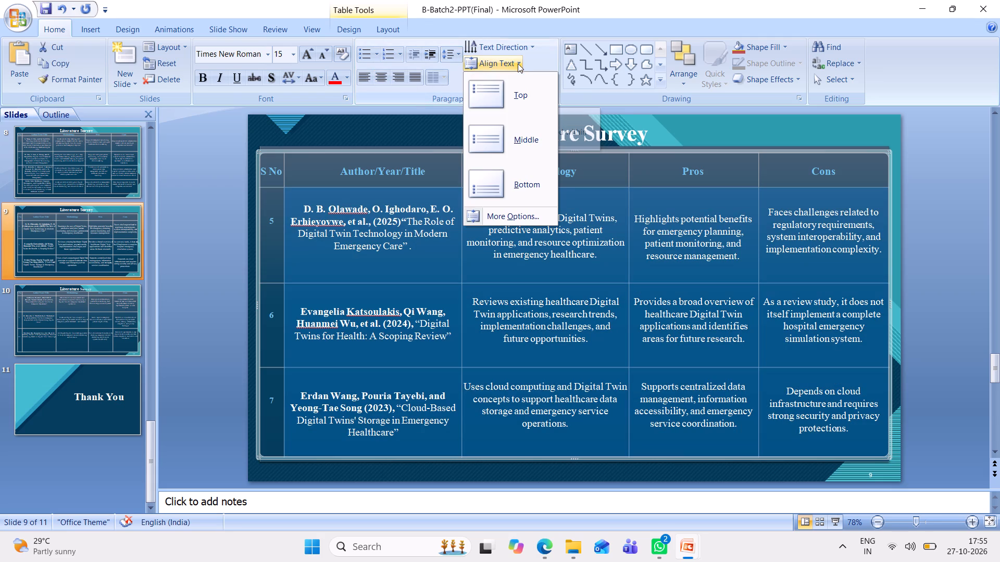
click(541, 130)
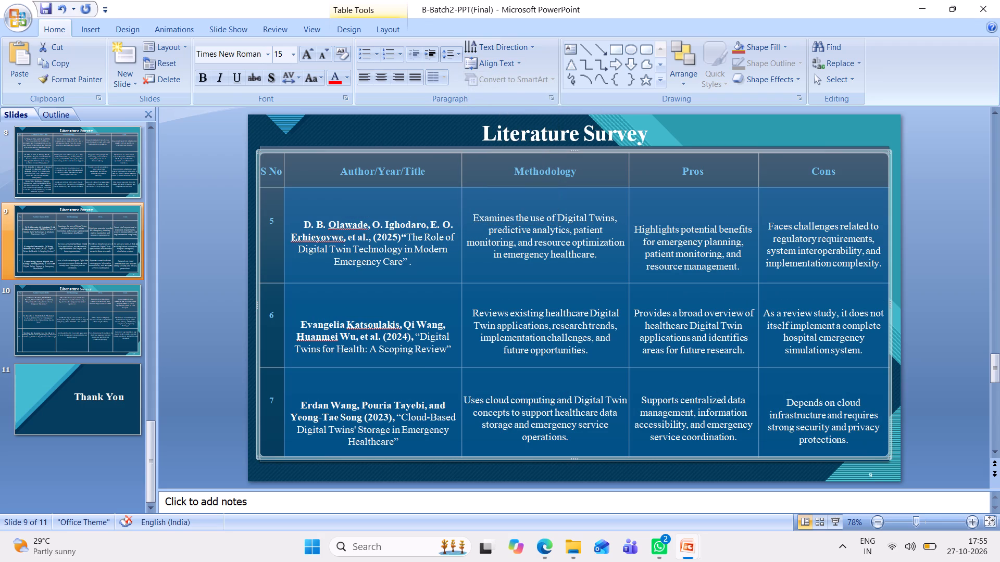
click(398, 214)
Compare the layout of the literature survey tables on slides 10 and 9.
scroll(398, 214, down, 1)
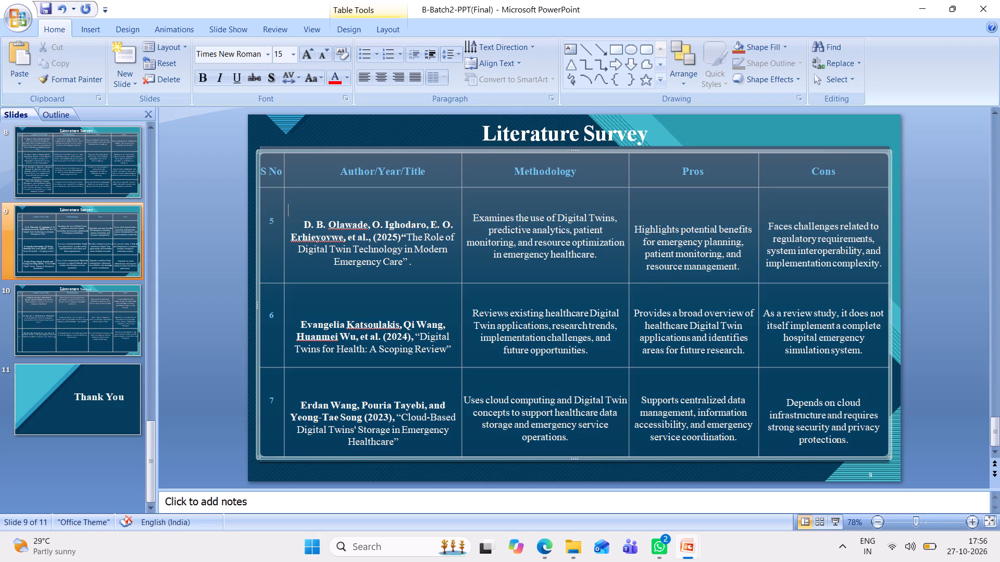
scroll(398, 214, down, 1)
click(97, 299)
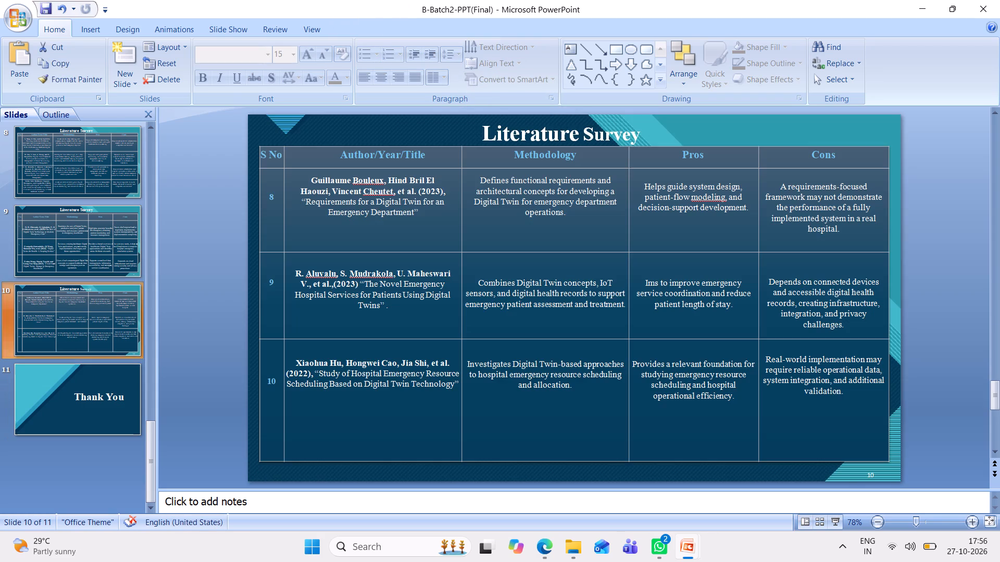
click(95, 247)
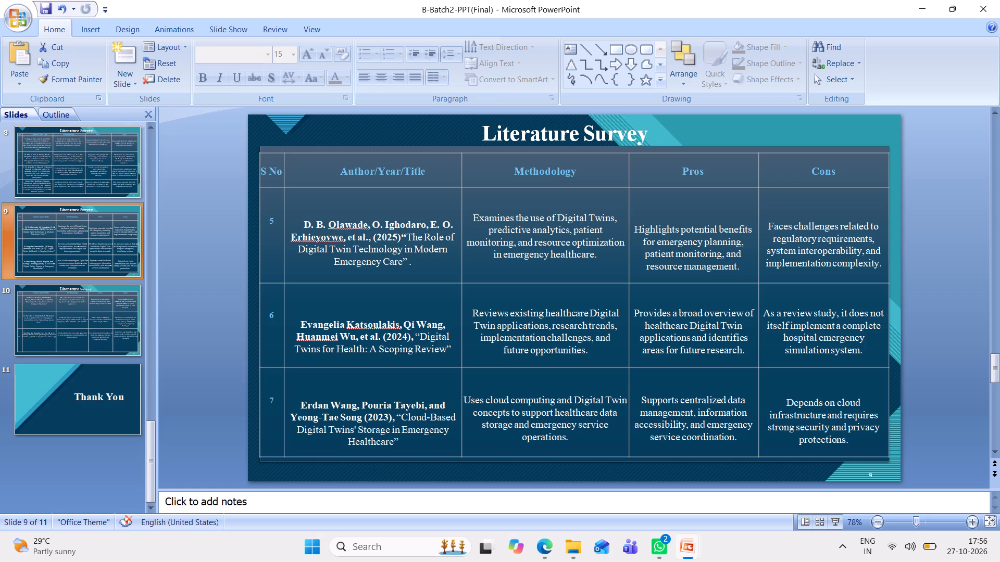
On slide 8, make the table's header row slightly taller by lowering its bottom border.
click(64, 161)
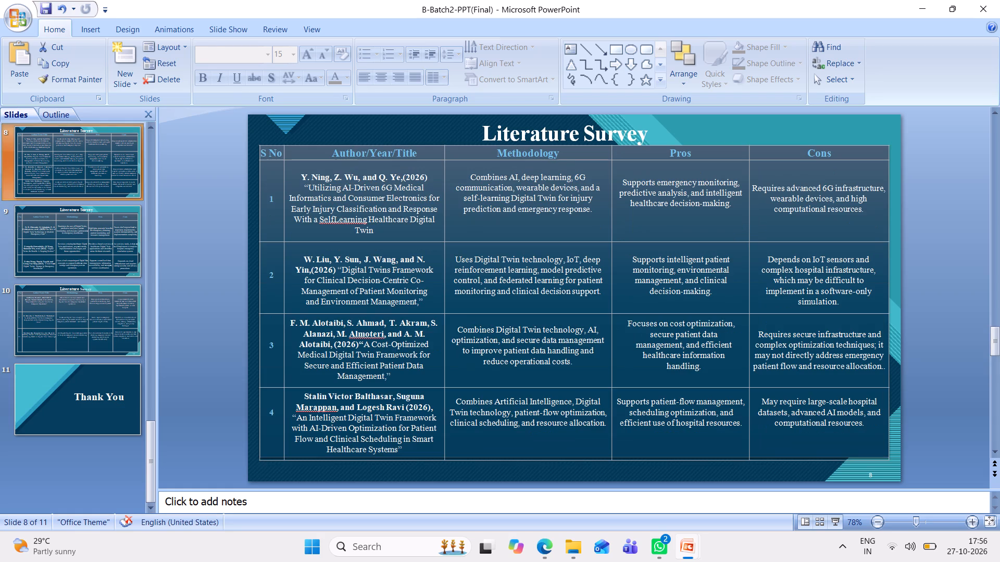
drag(300, 170, 839, 471)
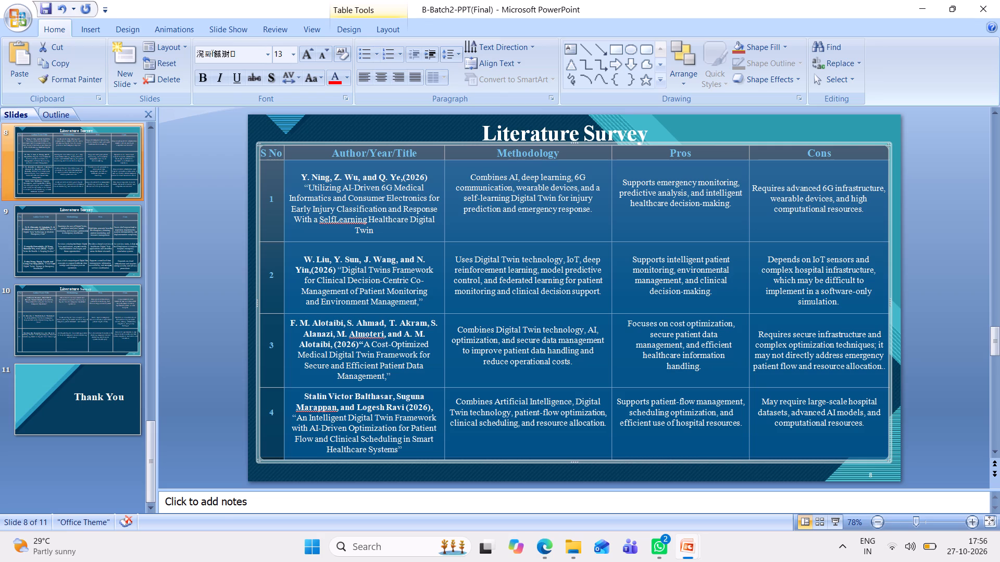
click(930, 295)
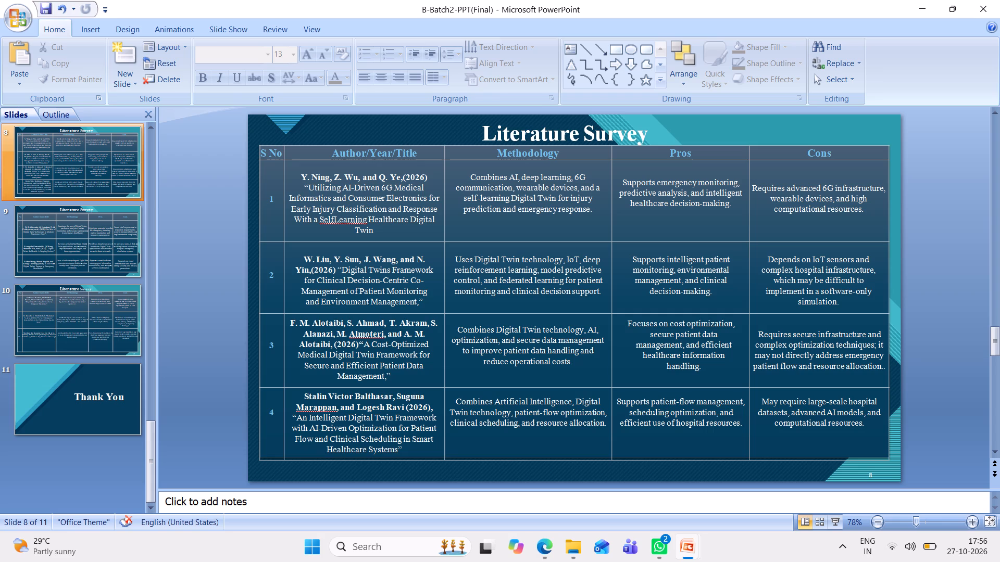
click(487, 160)
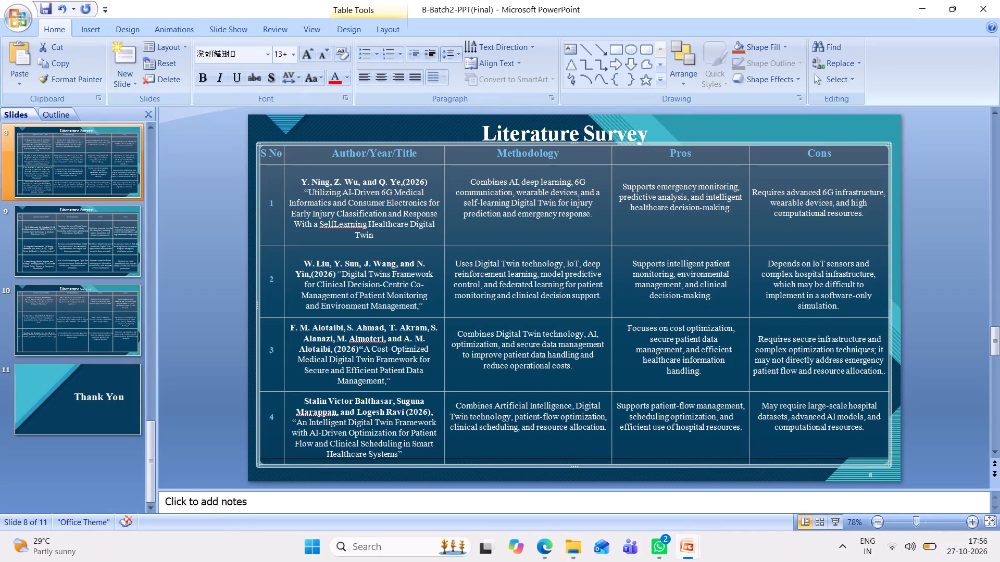
click(959, 215)
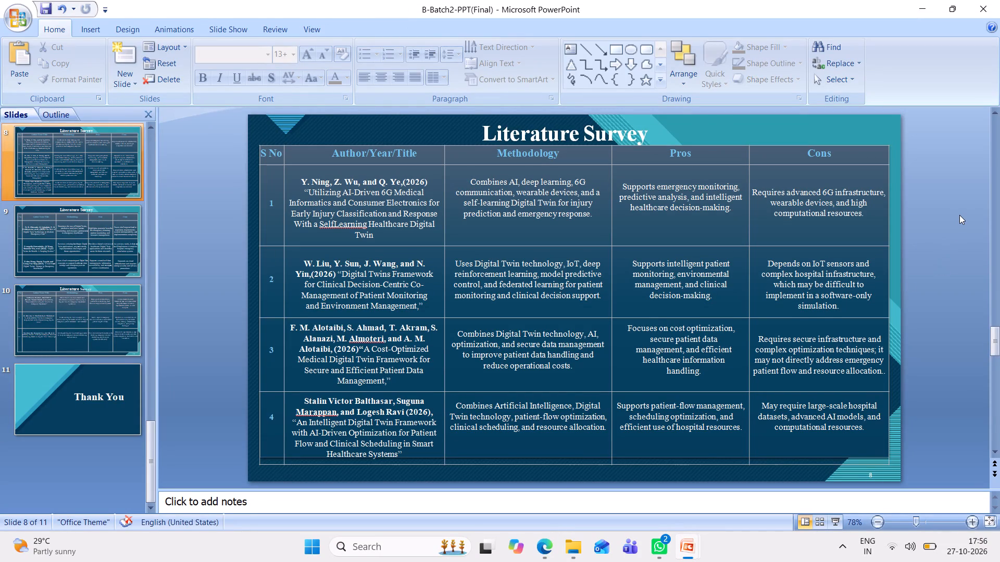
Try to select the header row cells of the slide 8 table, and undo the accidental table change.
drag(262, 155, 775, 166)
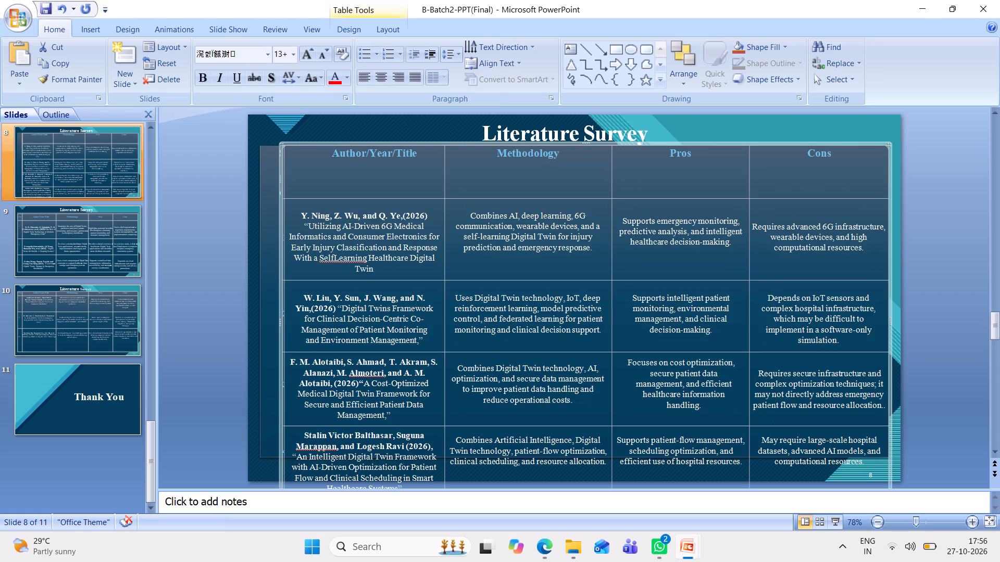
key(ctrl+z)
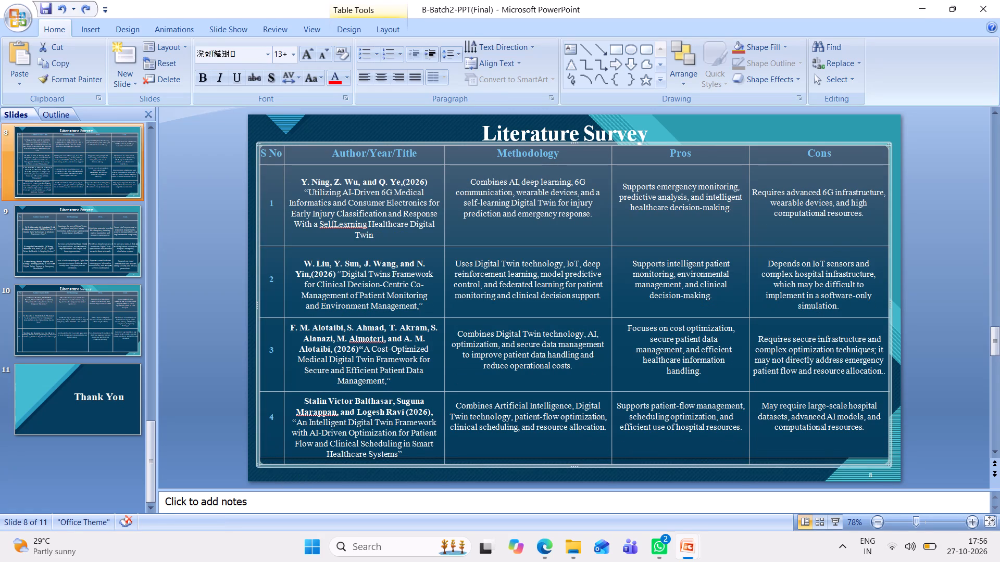
Vertically align the header row text of the slide 8 table to the middle.
drag(854, 155, 318, 155)
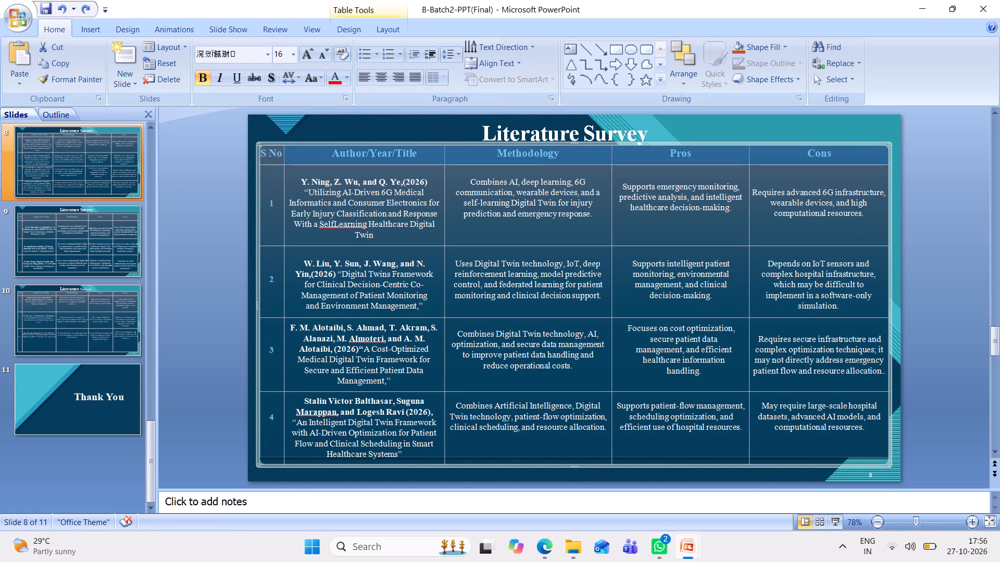
drag(318, 155, 262, 155)
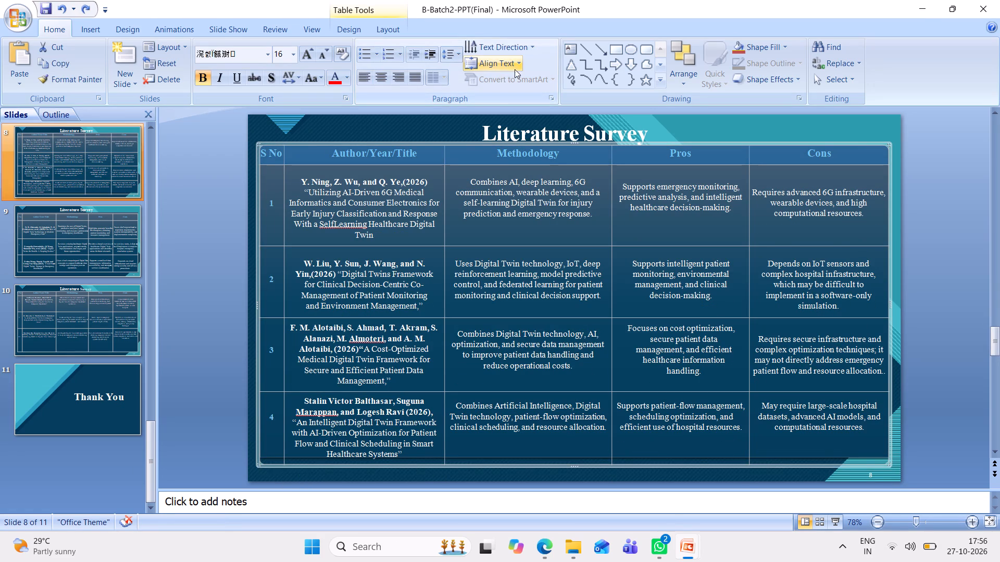
click(519, 68)
click(523, 126)
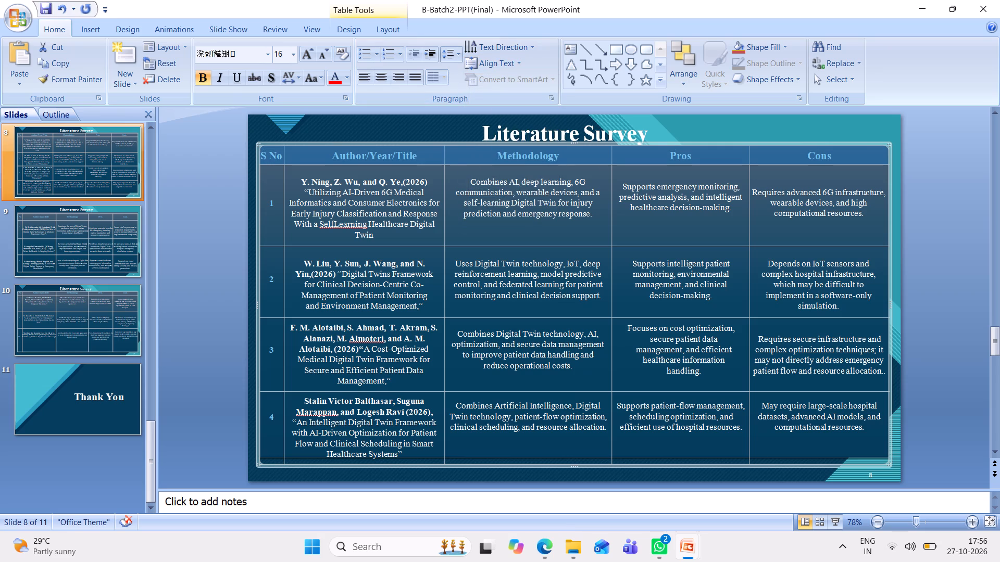
Vertically align the text of entries 1 to 4 on slide 8 to the middle in the Author/Year/Title through Cons columns.
drag(294, 182, 771, 434)
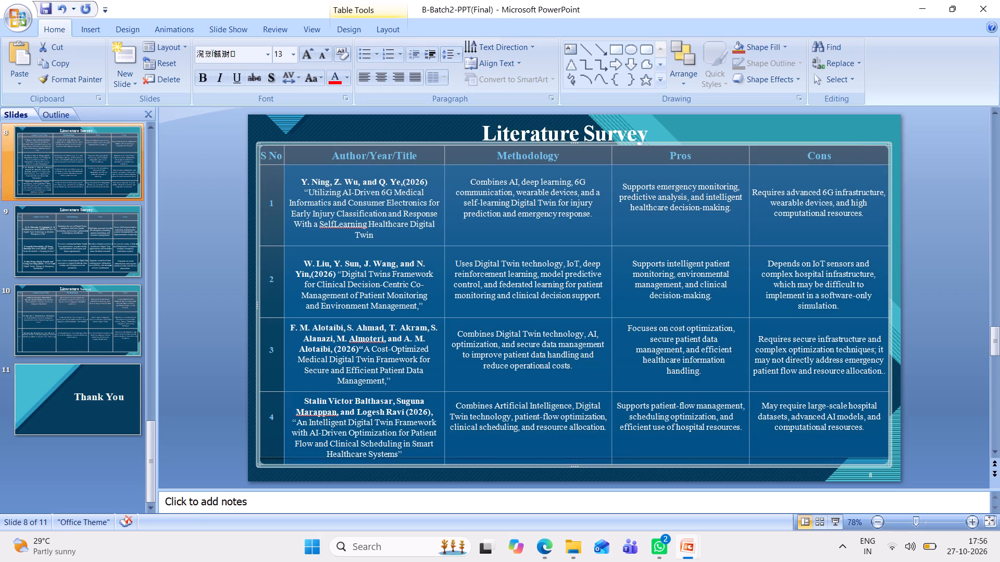
drag(771, 434, 777, 450)
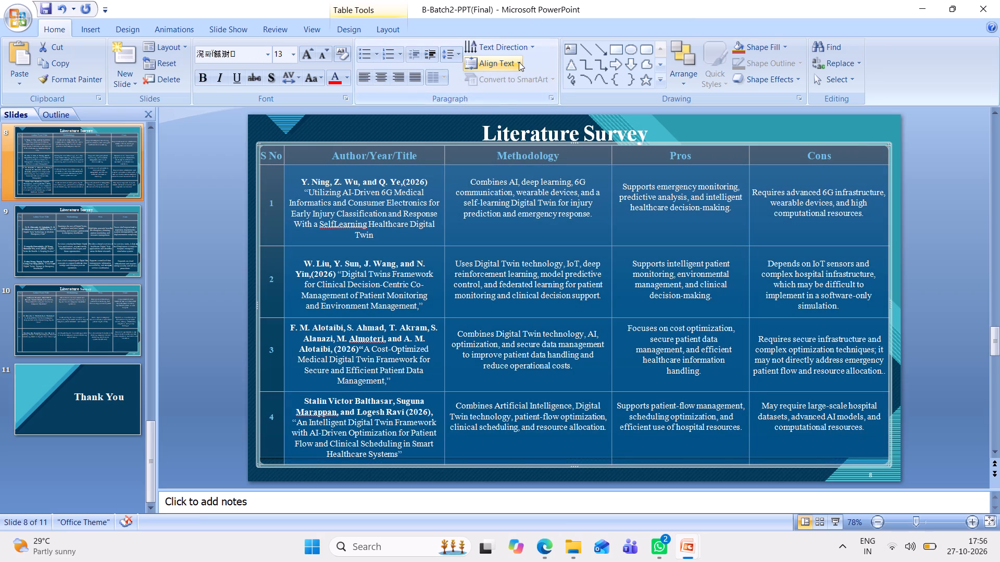
click(519, 62)
click(546, 143)
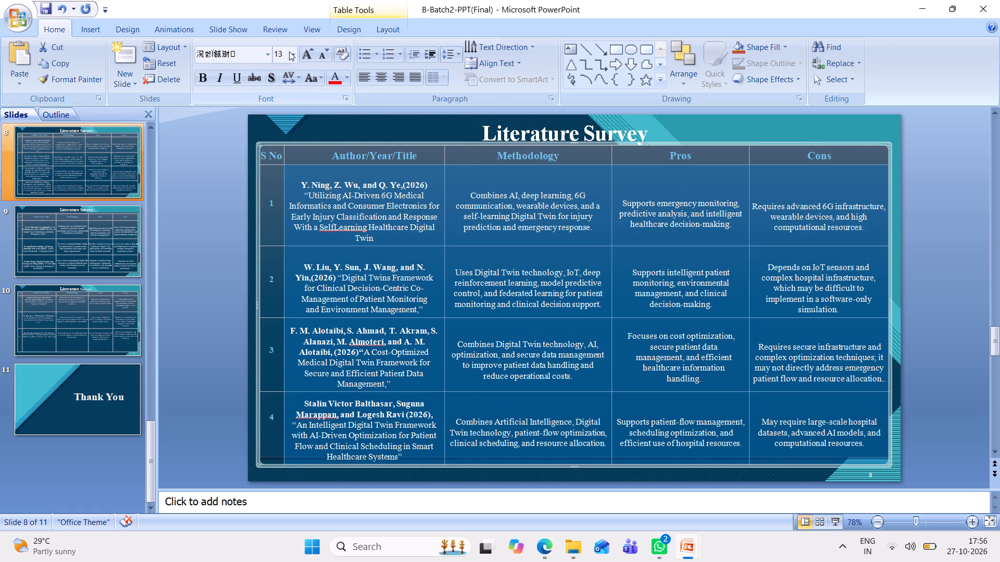
Set the font of entries 1 to 4 in the Author/Year/Title through Cons columns to Times New Roman.
click(290, 59)
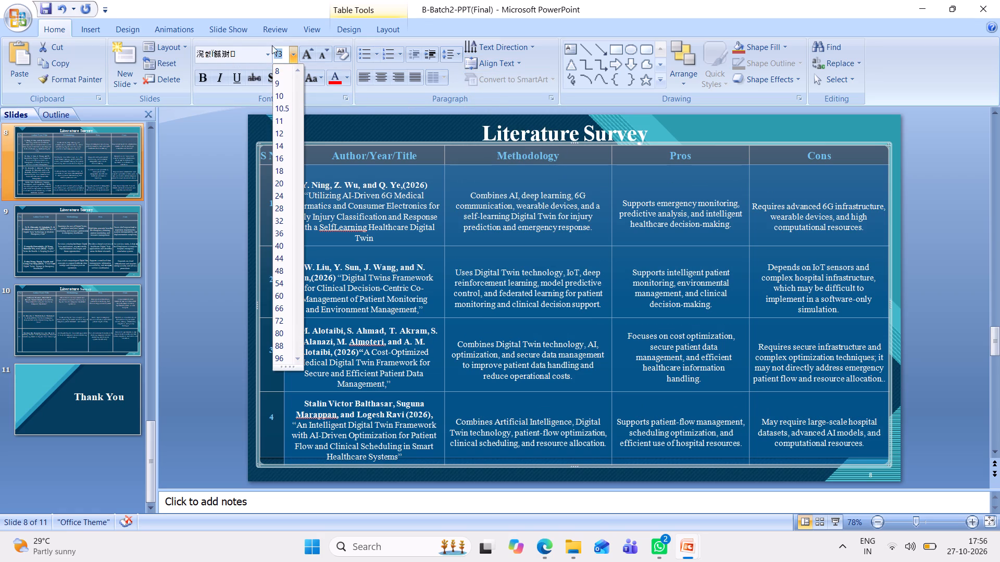
click(269, 59)
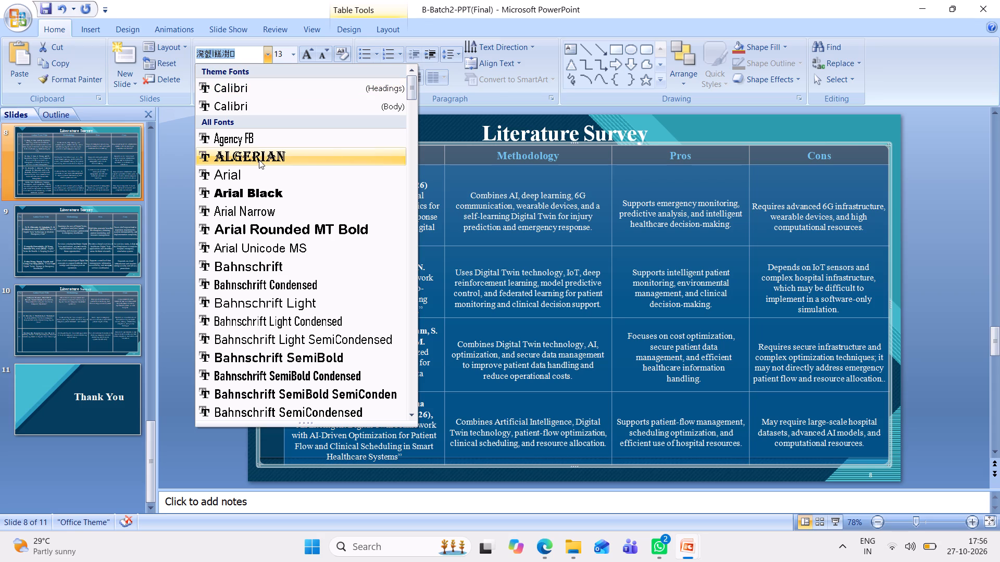
key(t)
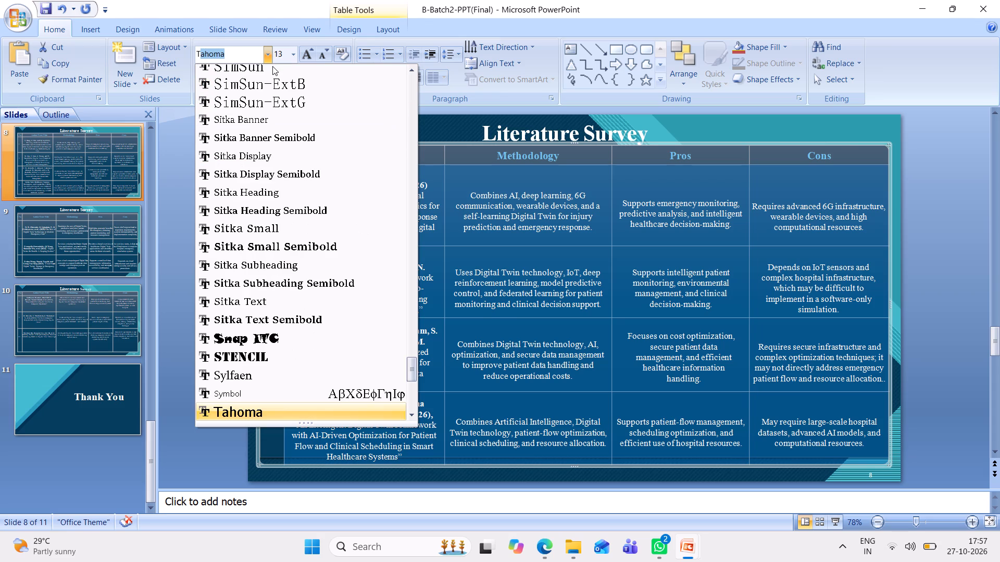
key(i)
key(Return)
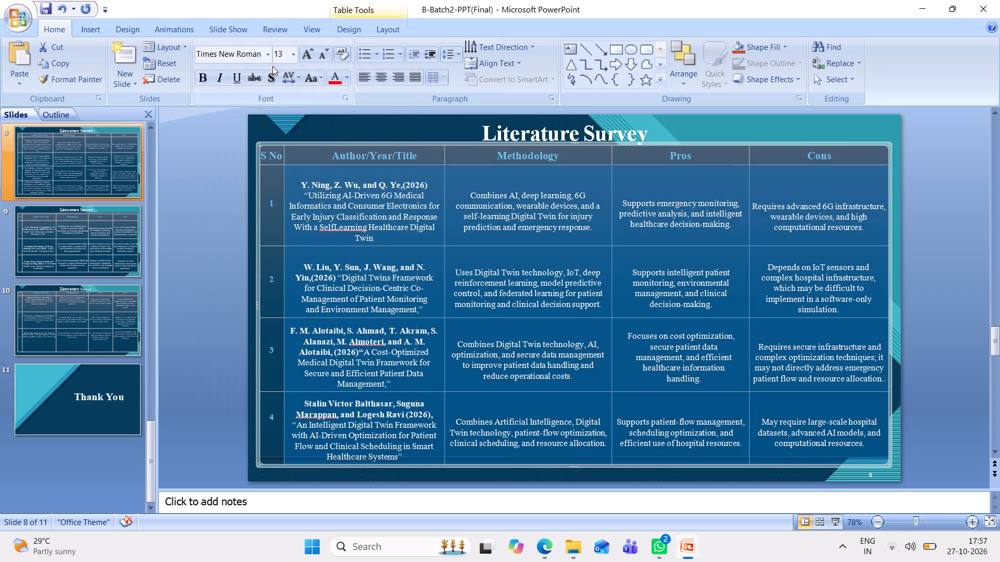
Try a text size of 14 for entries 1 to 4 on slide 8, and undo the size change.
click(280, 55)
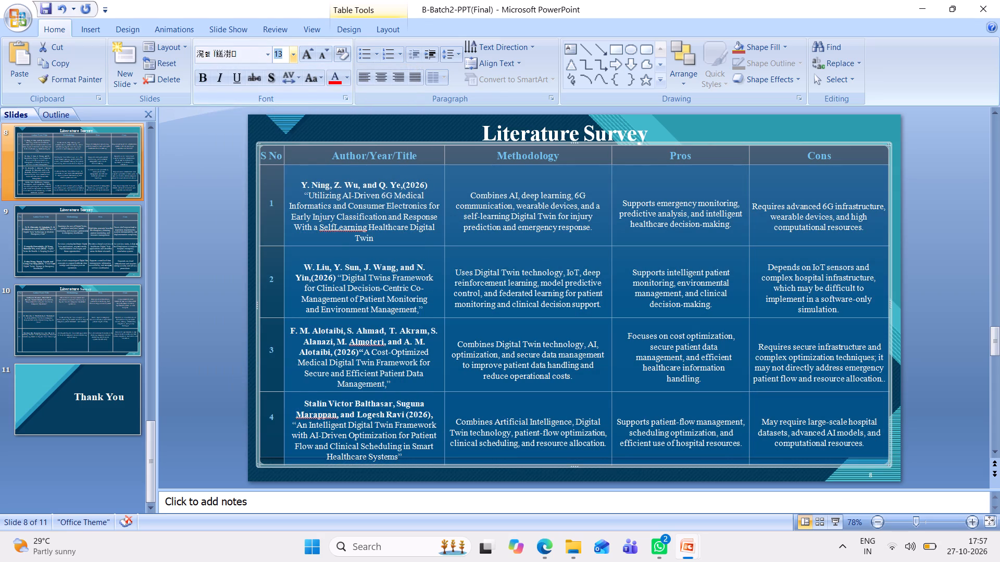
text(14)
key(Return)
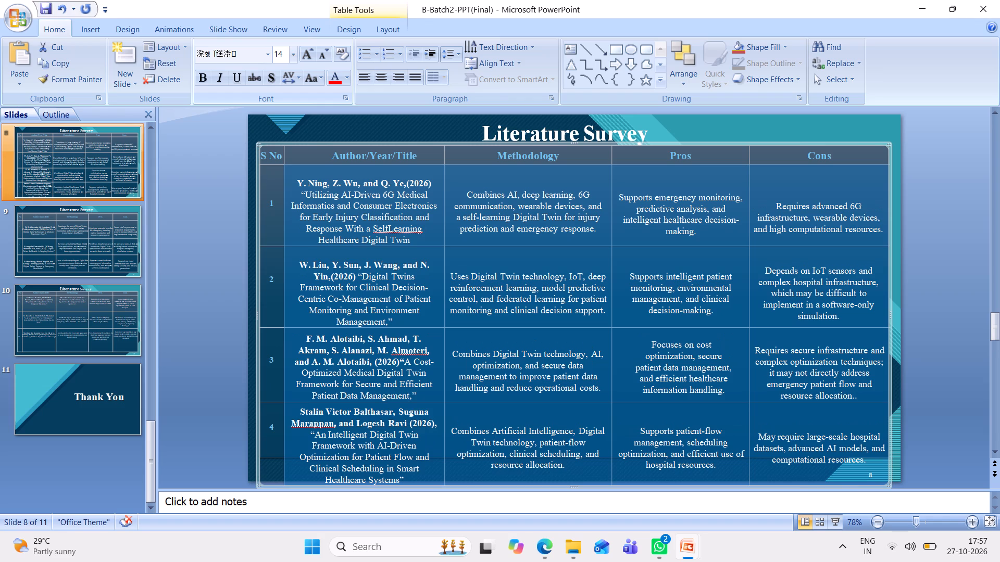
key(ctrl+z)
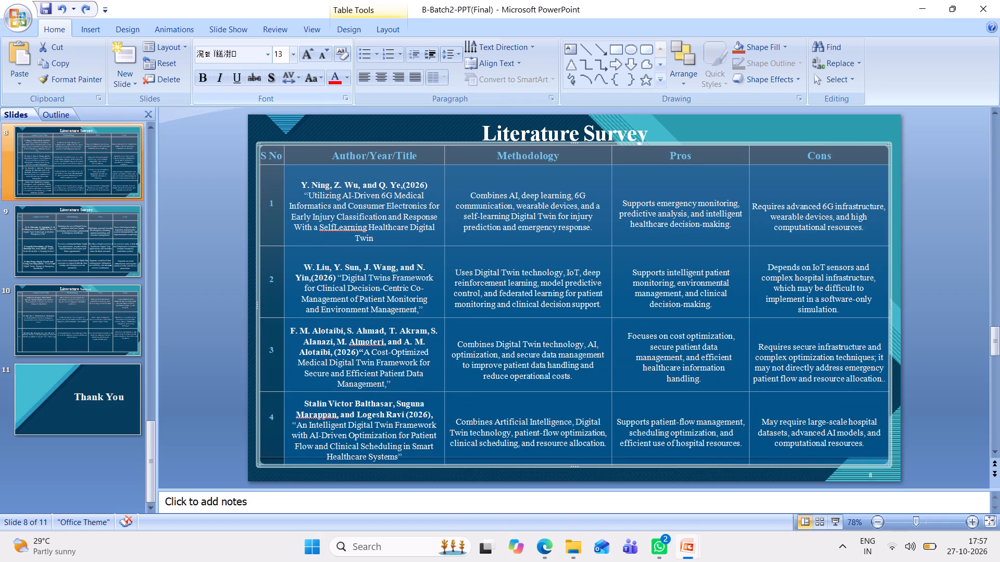
On slide 10, make the table's header row slightly taller by lowering its bottom border.
click(77, 229)
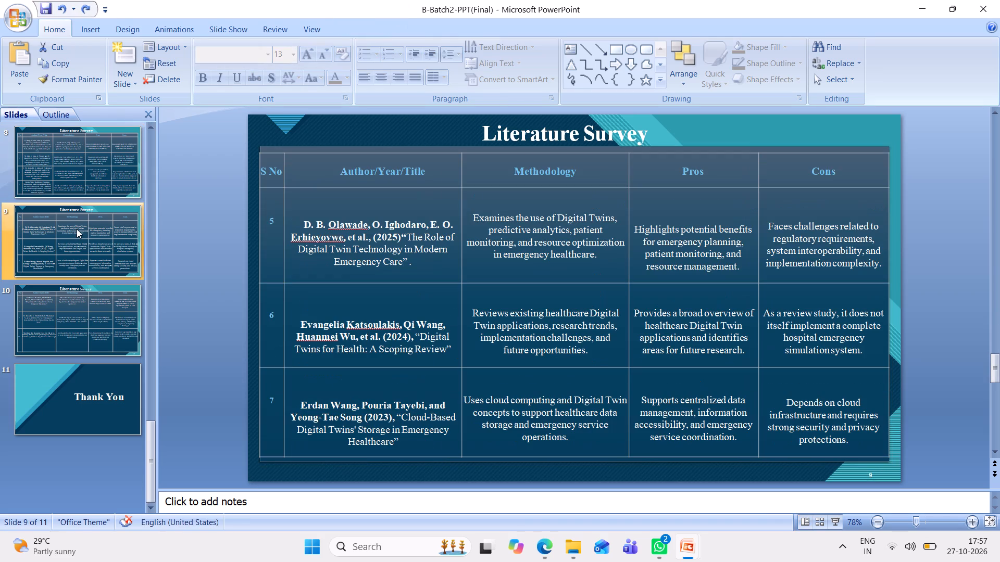
click(76, 179)
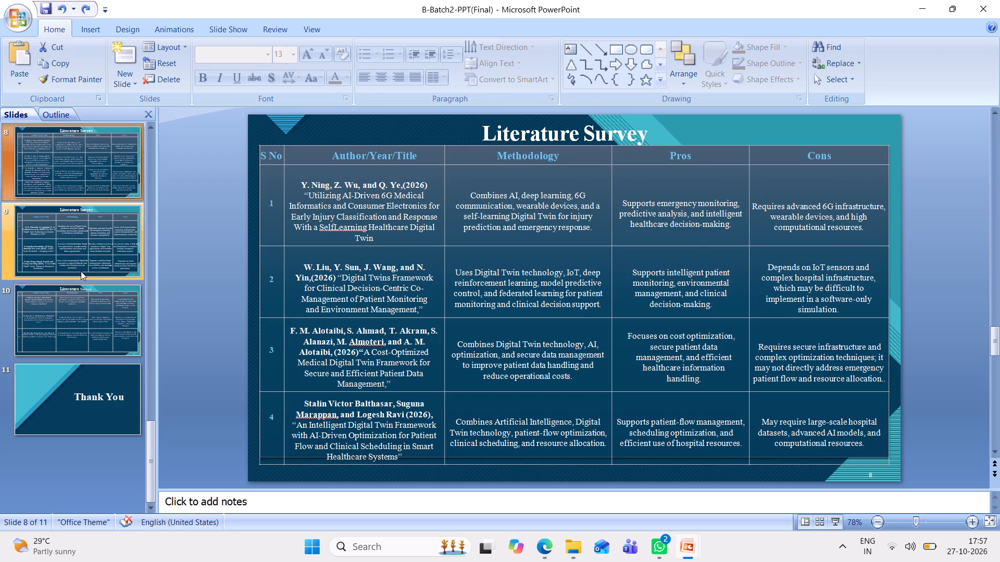
click(81, 271)
click(107, 360)
click(103, 300)
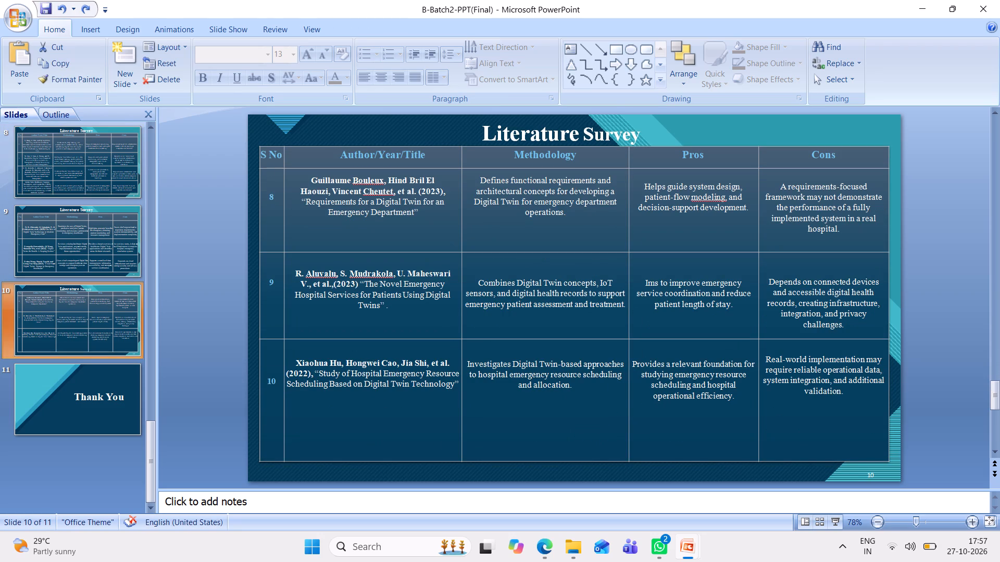
drag(600, 169, 599, 176)
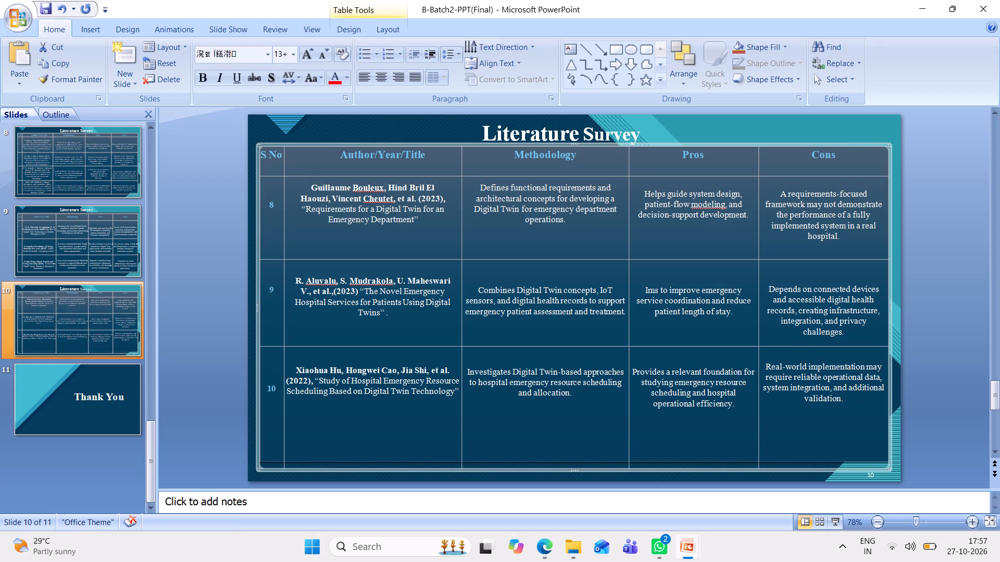
Vertically align the header row text of the slide 10 table to the middle.
drag(268, 153, 606, 190)
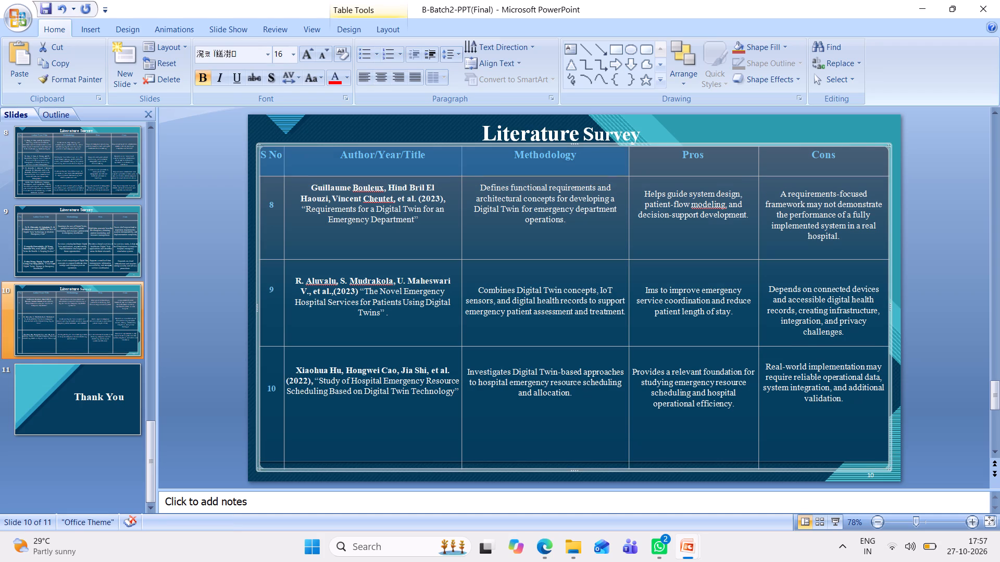
drag(606, 190, 806, 163)
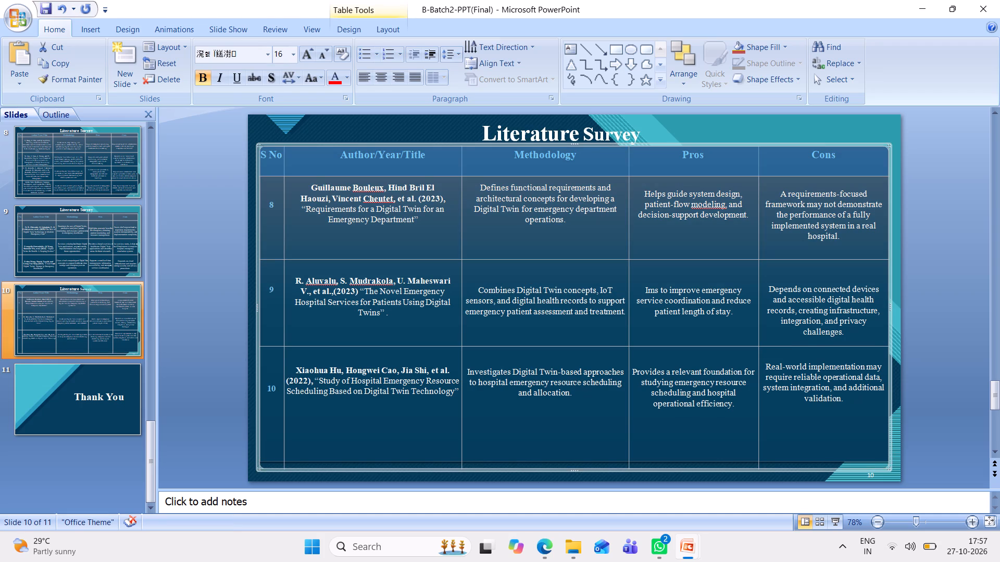
click(518, 61)
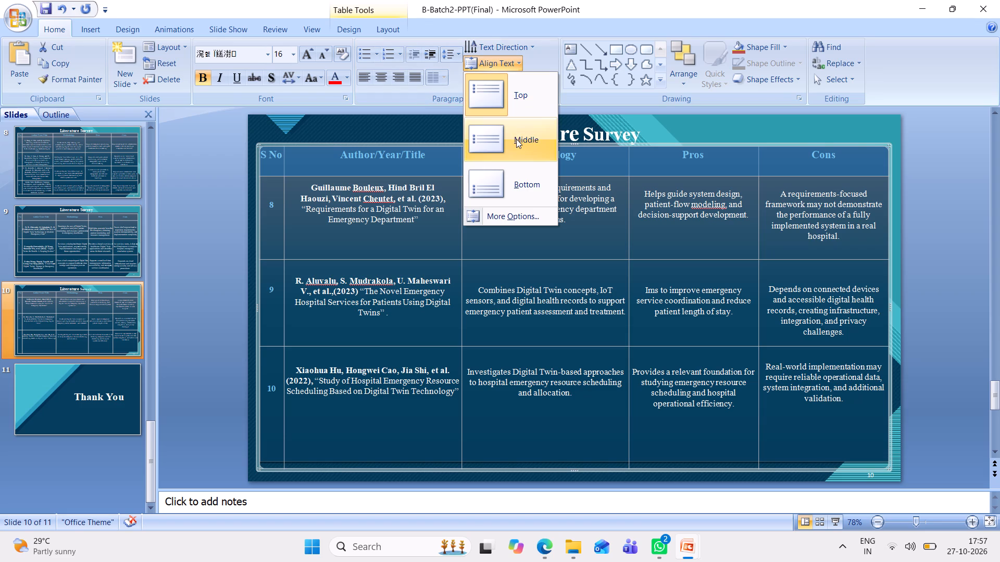
click(516, 139)
Vertically align the text of entries 8 to 10 to the middle in the Author/Year/Title through Cons columns.
click(340, 204)
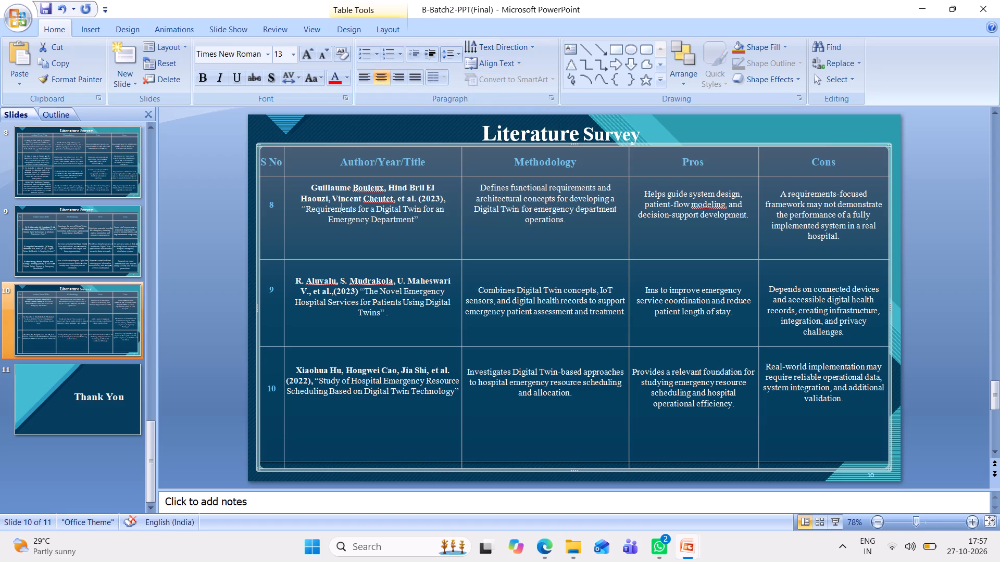
drag(813, 442, 420, 196)
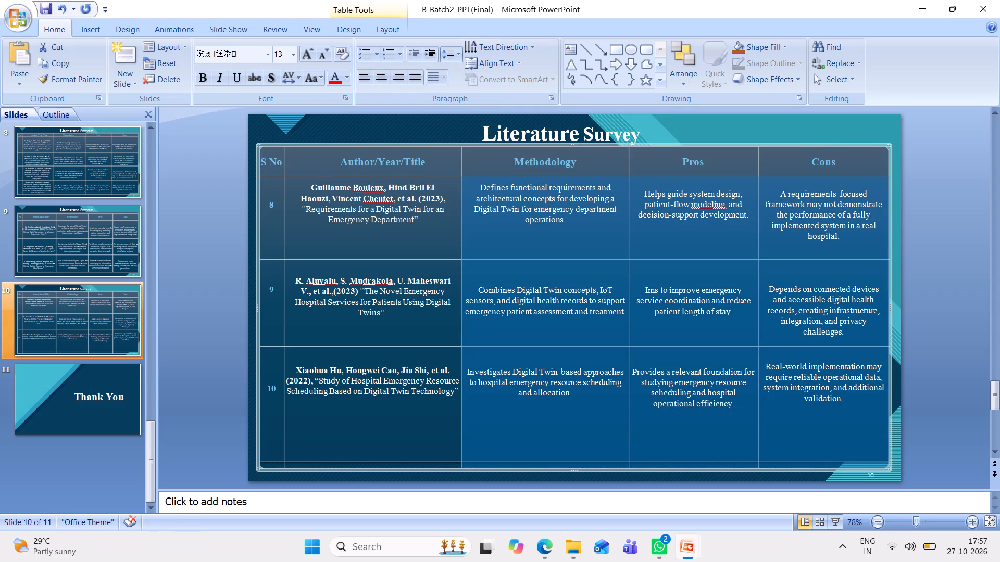
drag(420, 196, 364, 154)
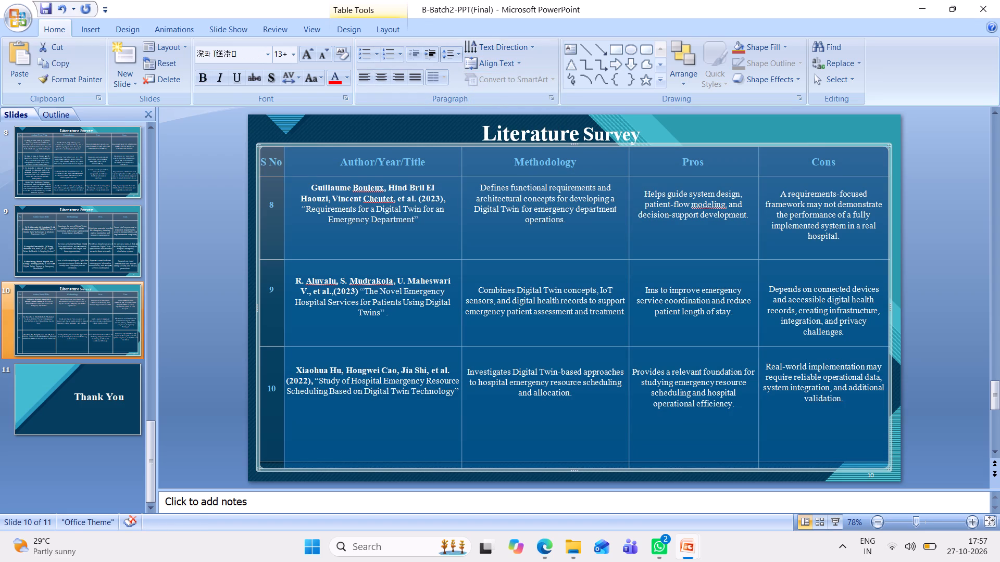
click(288, 186)
drag(288, 186, 811, 334)
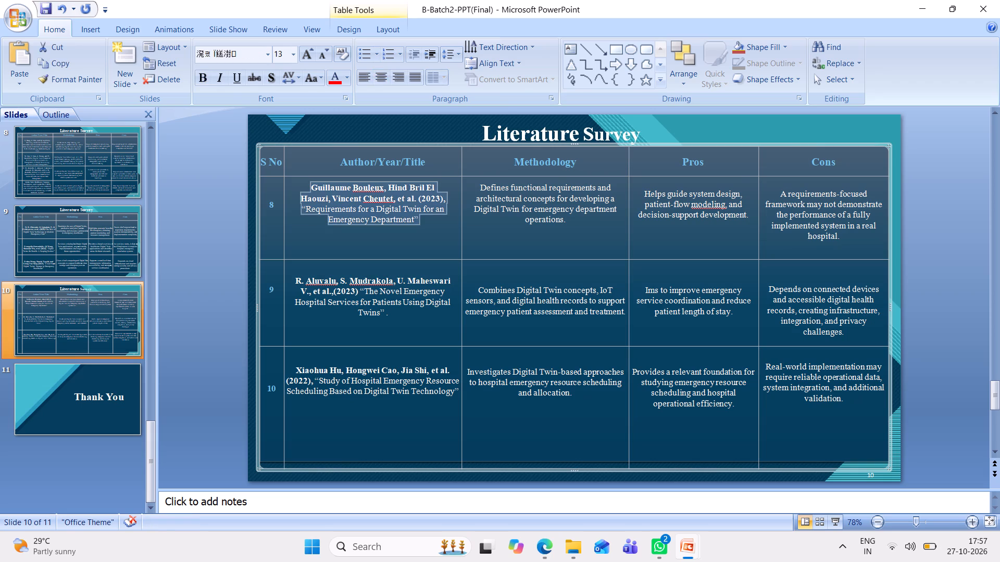
drag(811, 334, 876, 471)
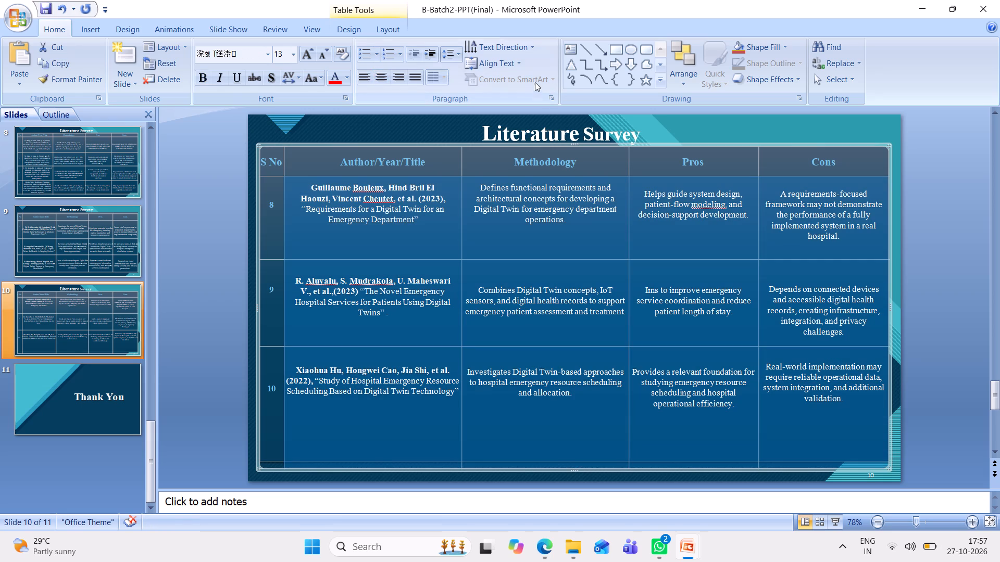
click(521, 66)
click(523, 120)
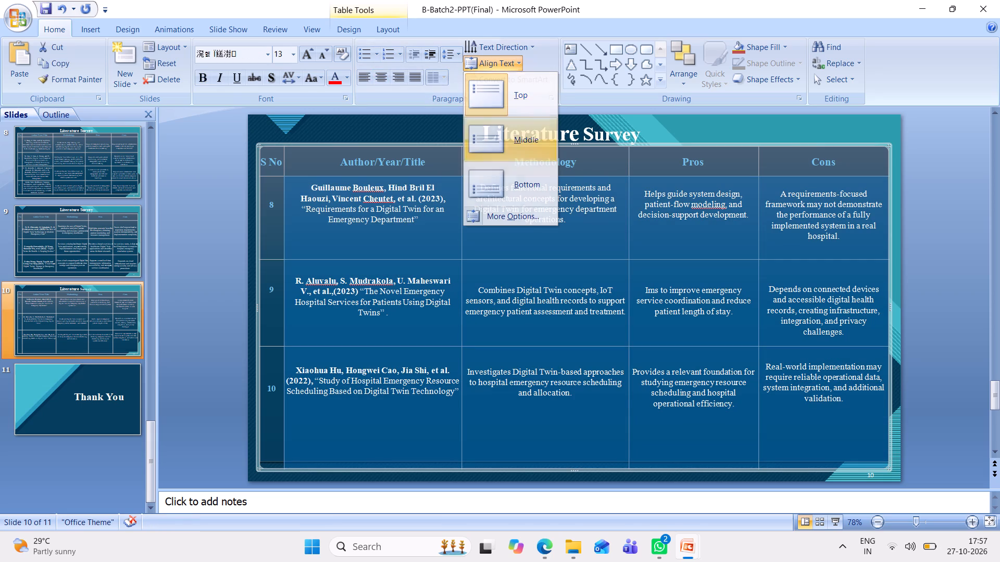
Check the vertical text alignment of the table entries on slides 8 and 9, and return to slide 10.
click(59, 169)
click(508, 308)
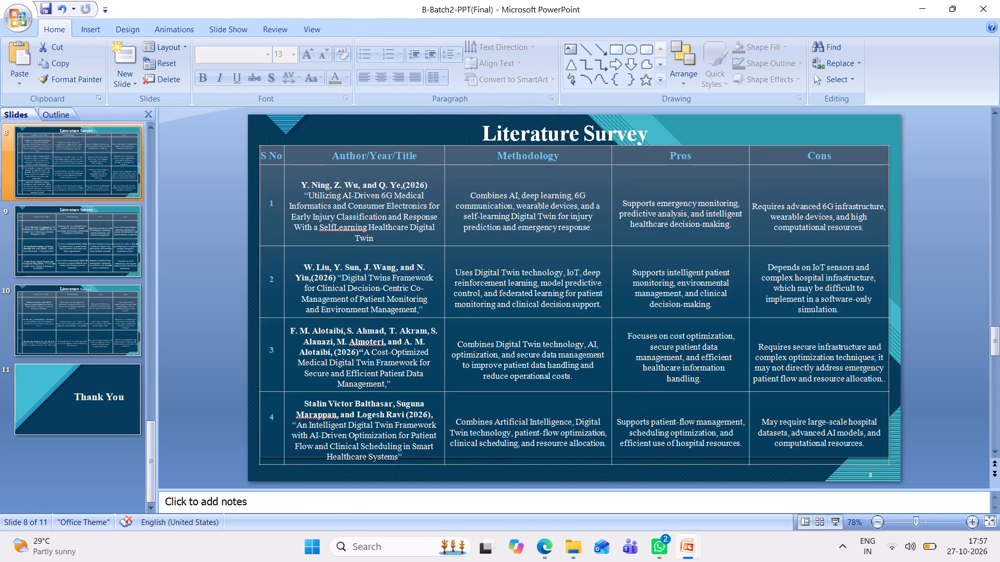
drag(313, 193, 616, 285)
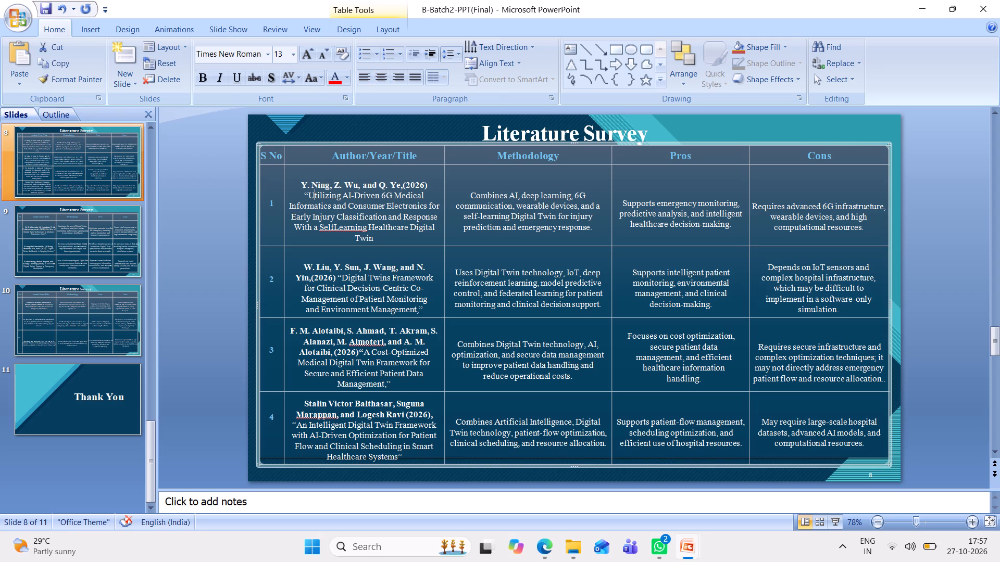
drag(616, 285, 855, 449)
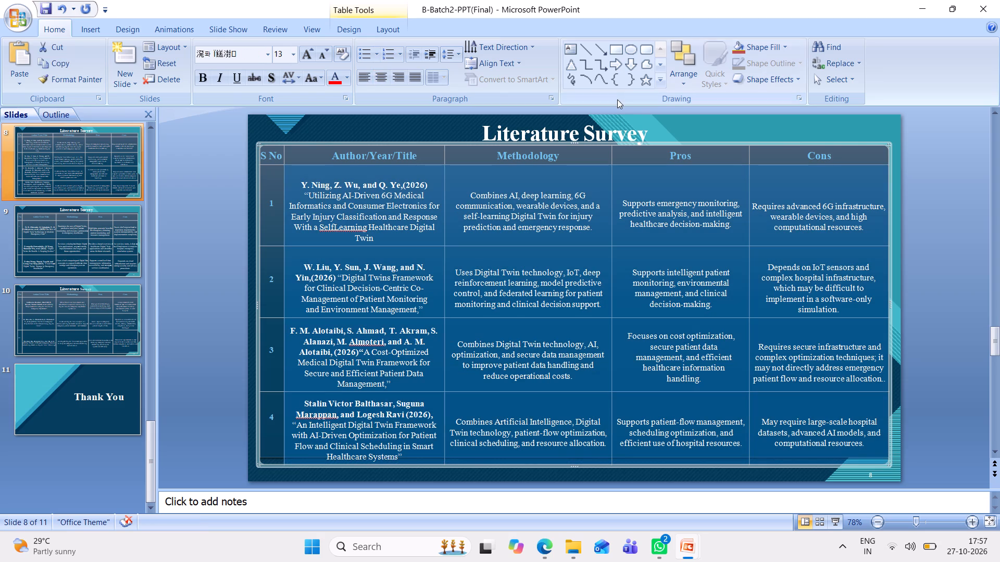
click(518, 61)
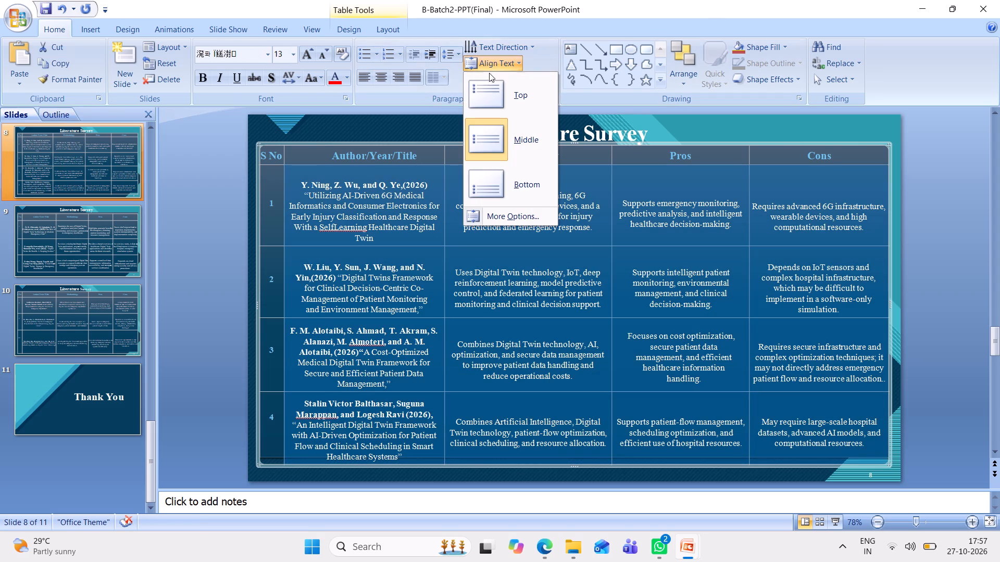
click(97, 238)
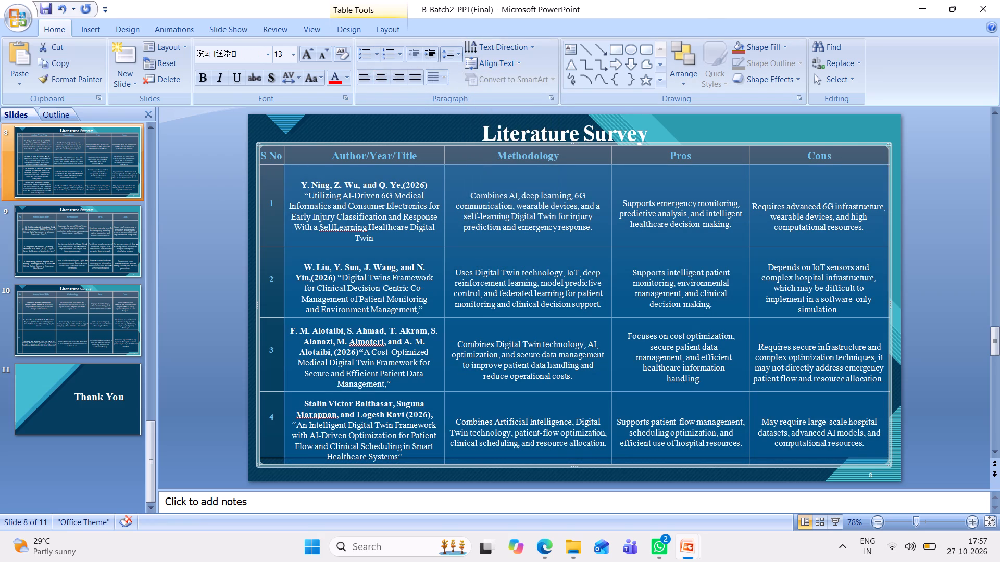
click(106, 255)
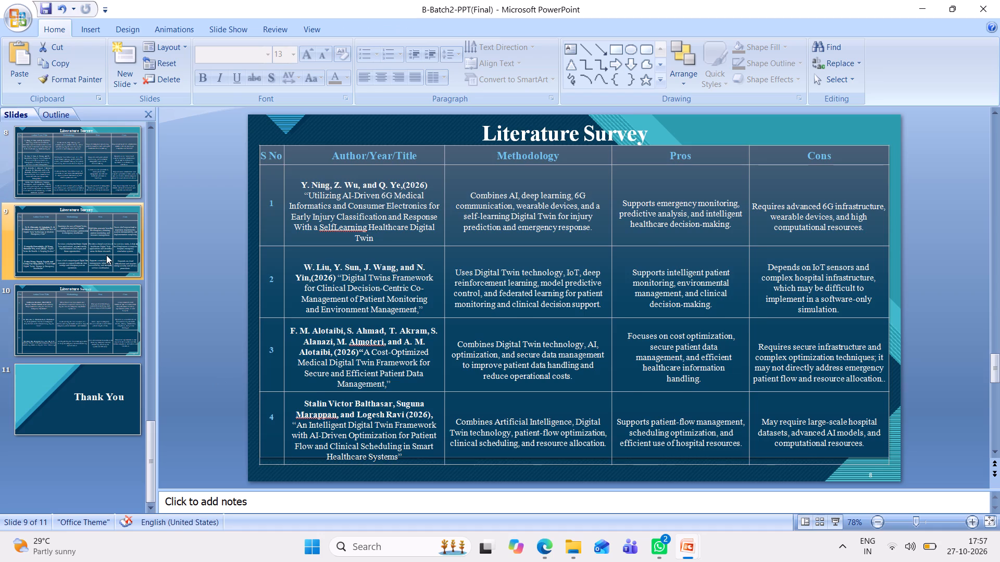
drag(850, 439, 295, 202)
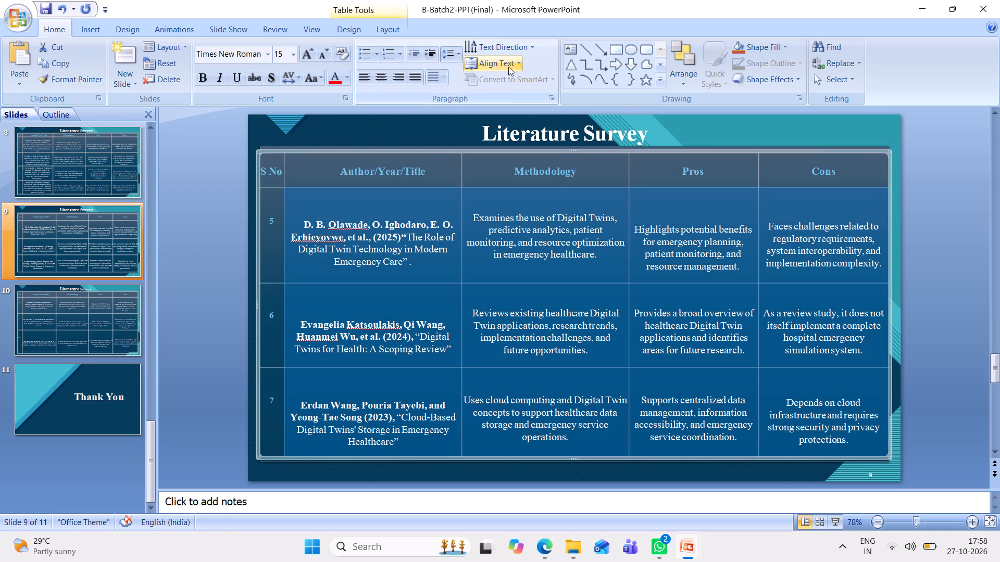
click(515, 67)
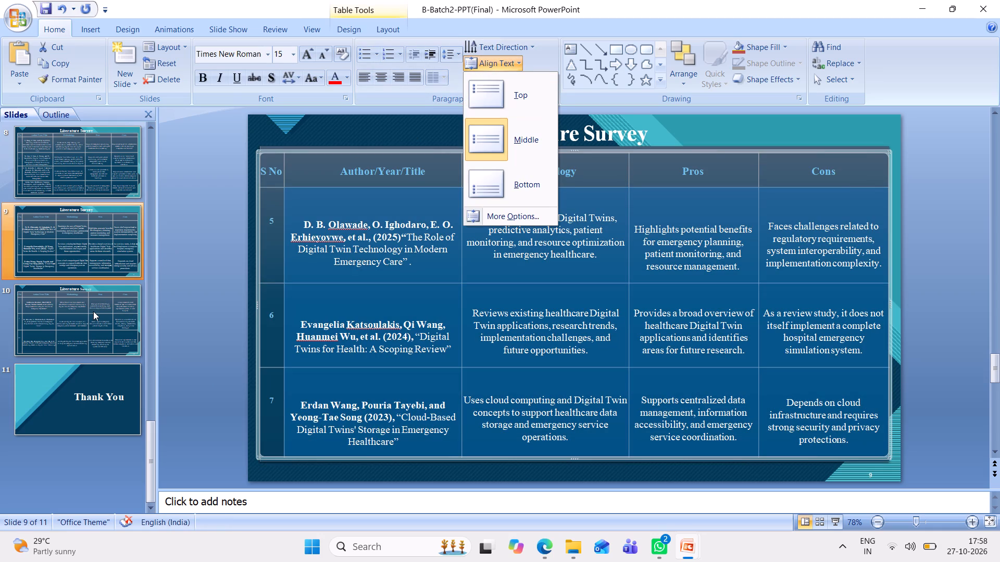
click(93, 311)
click(93, 311)
click(93, 311)
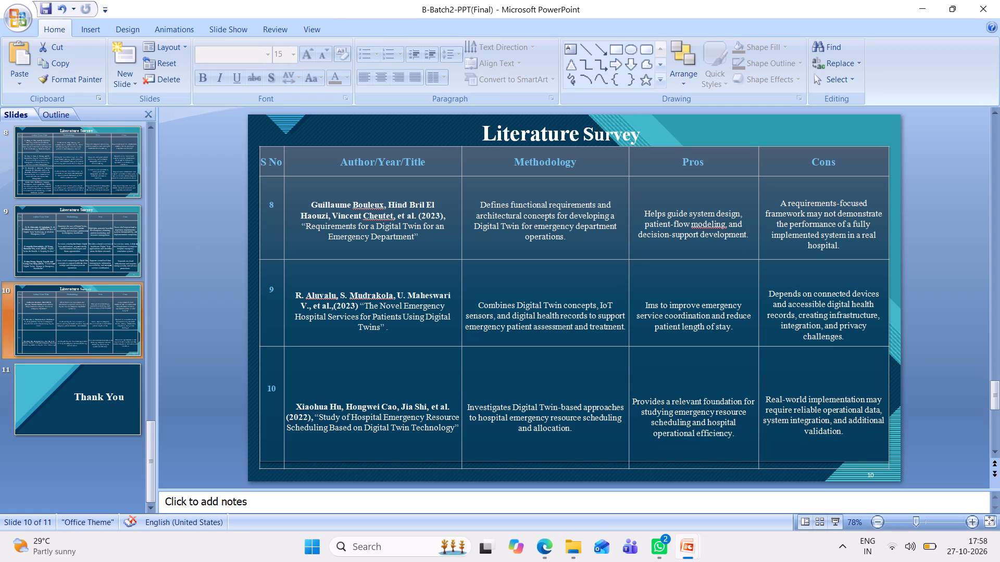
Check the vertical text alignment set for the Author/Year/Title through Cons columns of the slide 10 table.
drag(295, 157, 712, 365)
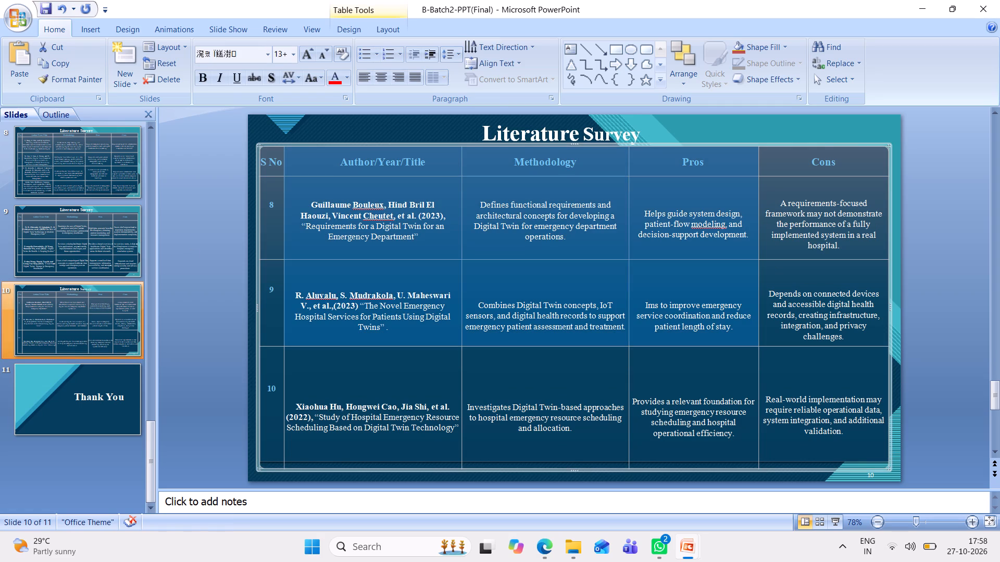
drag(712, 365, 808, 425)
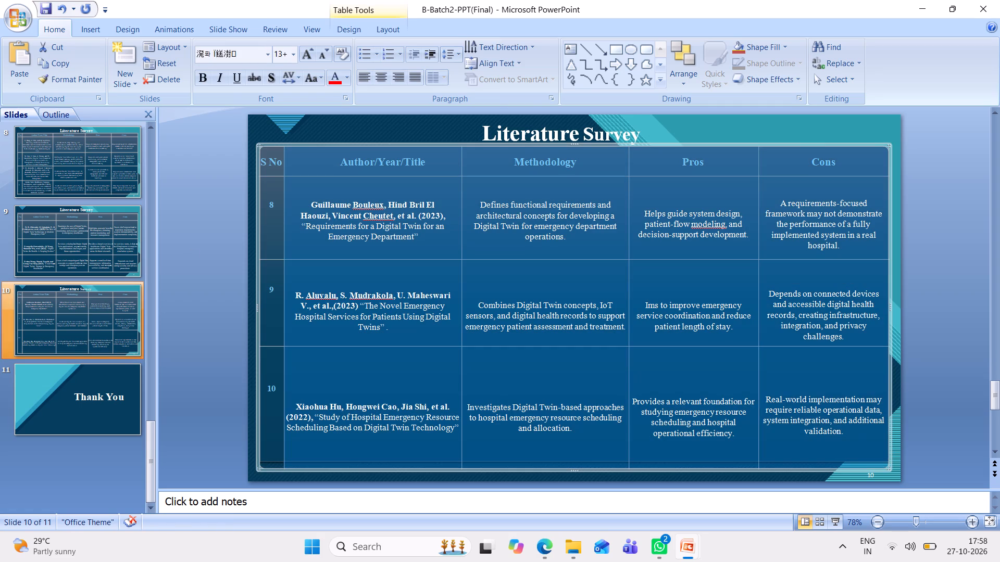
click(518, 67)
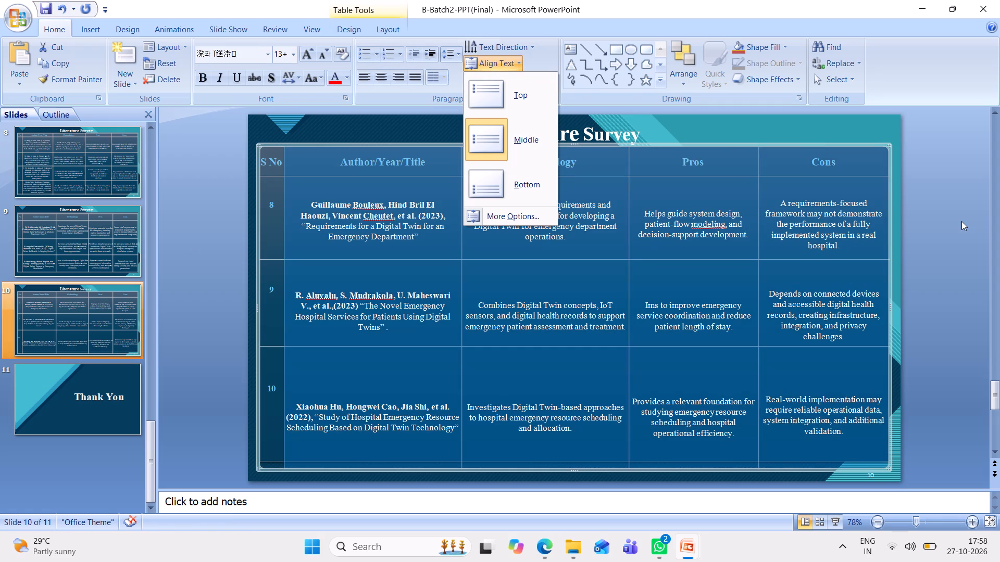
click(961, 221)
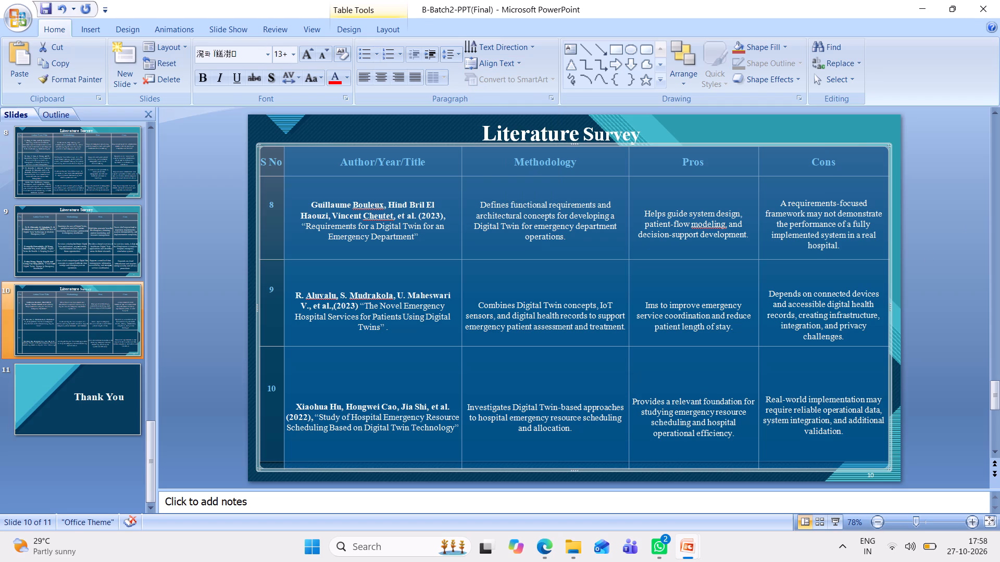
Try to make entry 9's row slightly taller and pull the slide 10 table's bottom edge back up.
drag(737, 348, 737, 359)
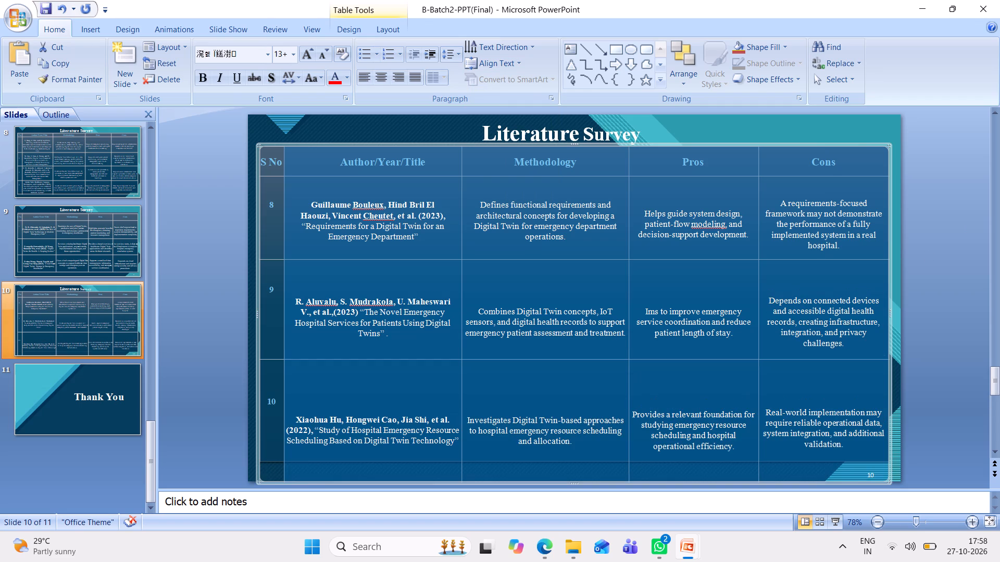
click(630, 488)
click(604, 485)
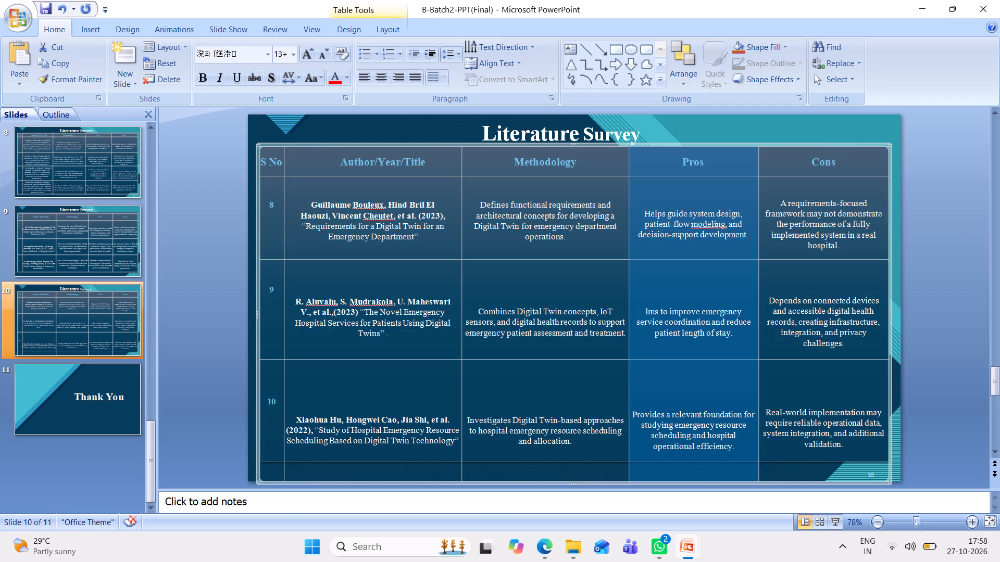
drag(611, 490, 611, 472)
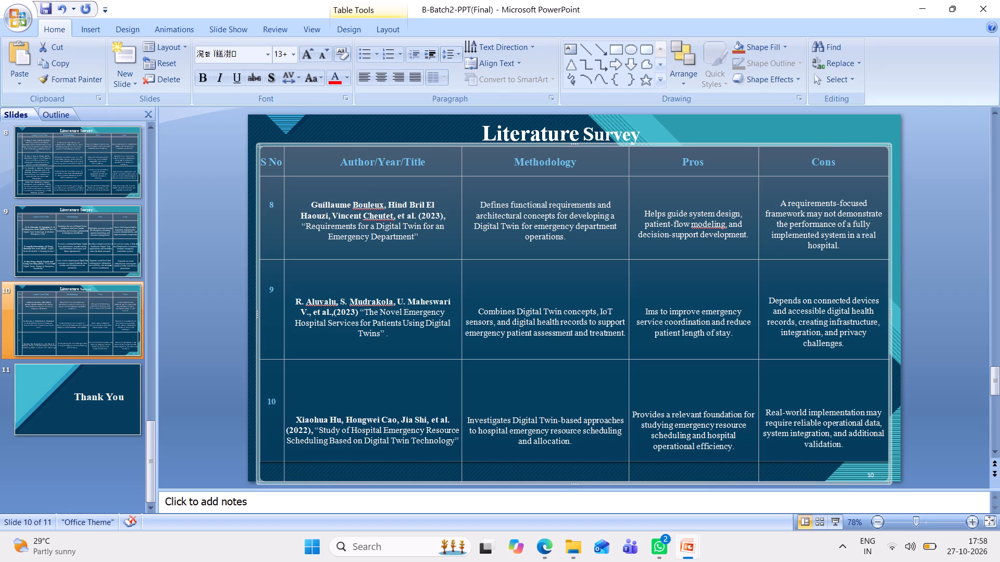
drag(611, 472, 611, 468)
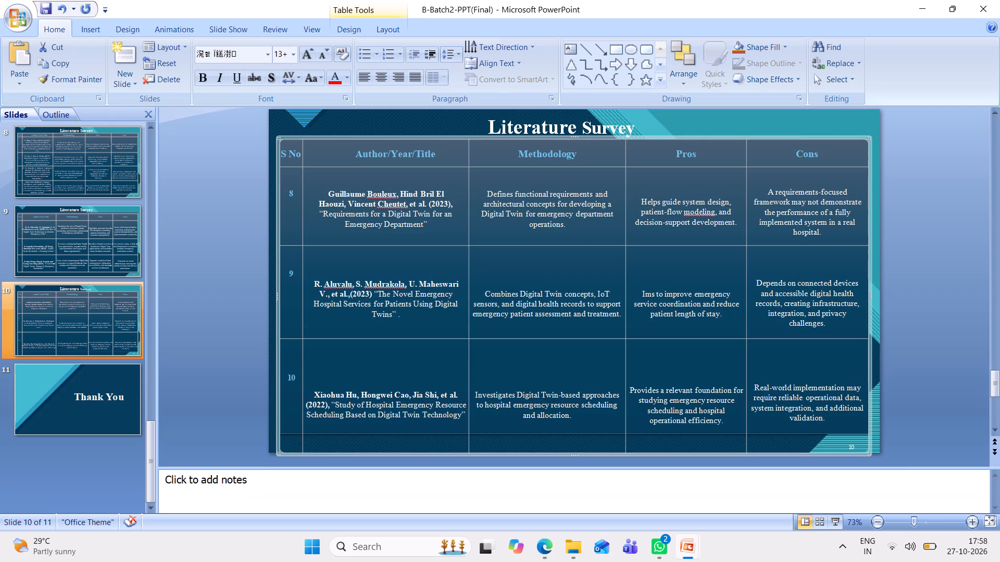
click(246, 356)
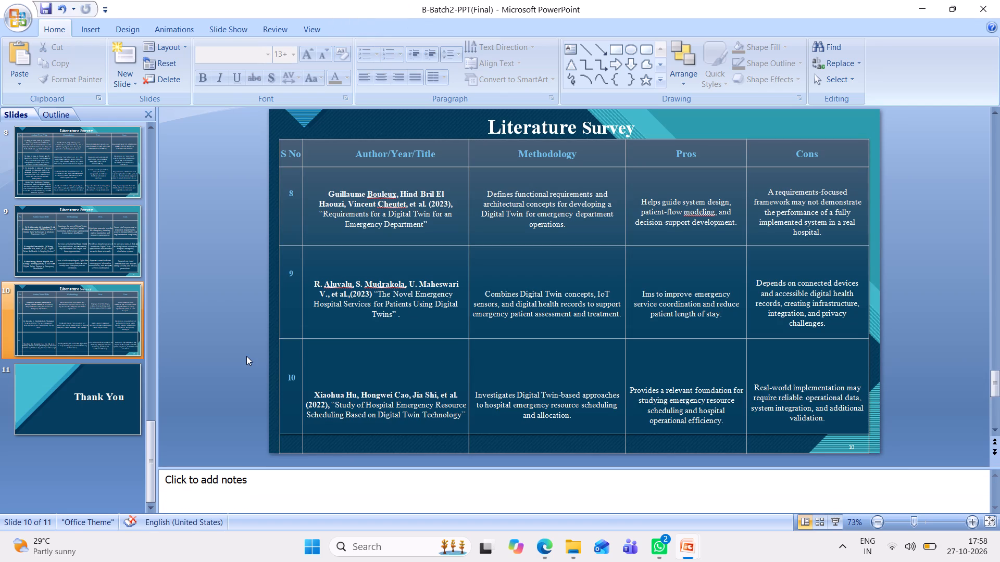
Undo the entry 9 row height change and the middle vertical alignment of entries 8 to 10.
key(ctrl+z)
key(ctrl+z)
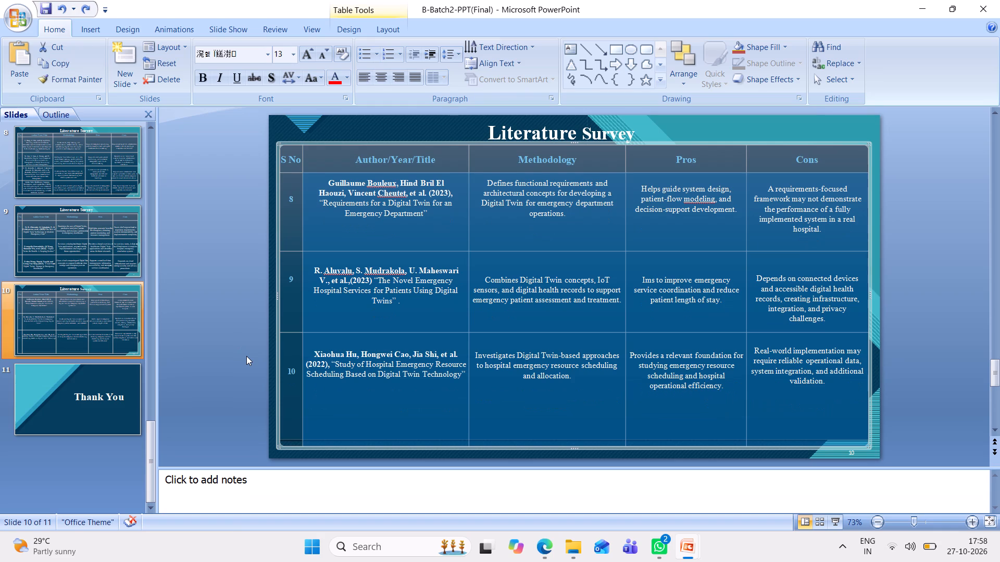
key(ctrl+z)
key(ctrl+y)
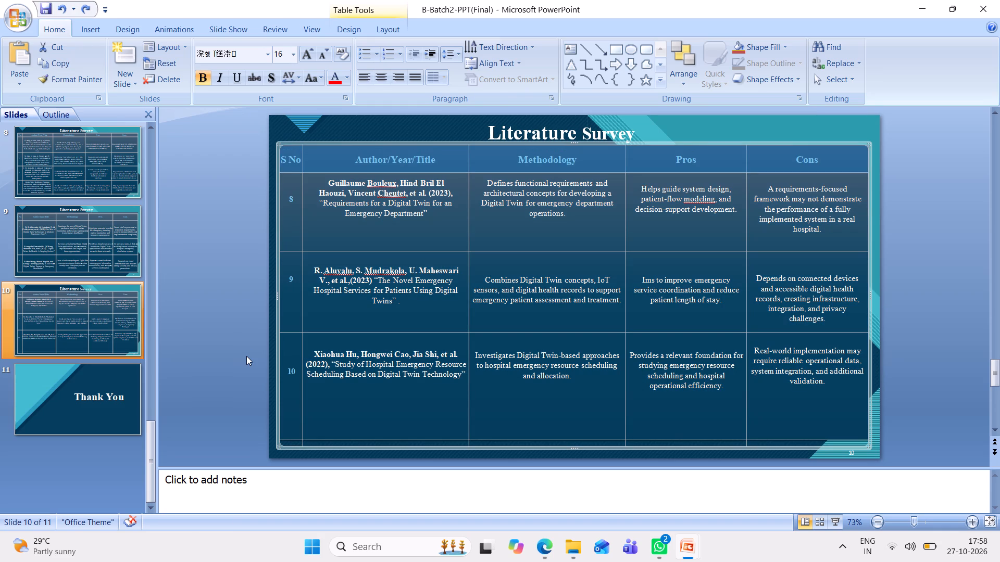
click(246, 356)
Compare the table layout on slide 9 with slide 10, and return to slide 10.
click(128, 266)
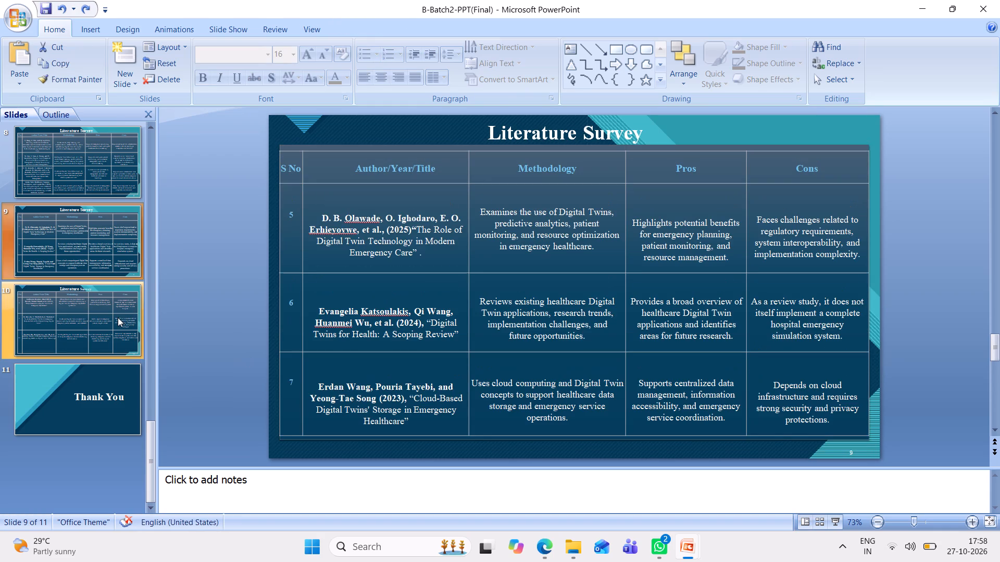
click(89, 253)
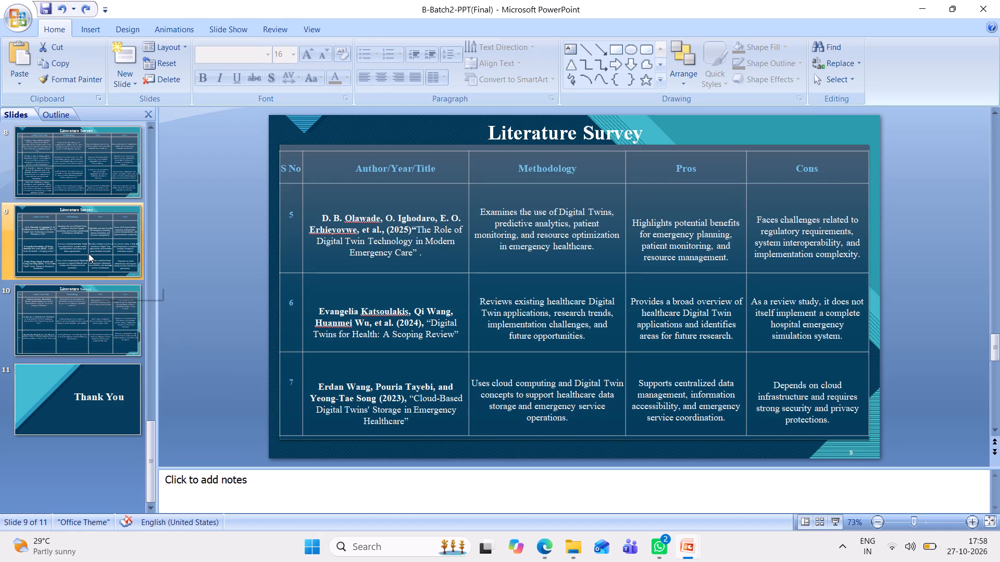
click(92, 324)
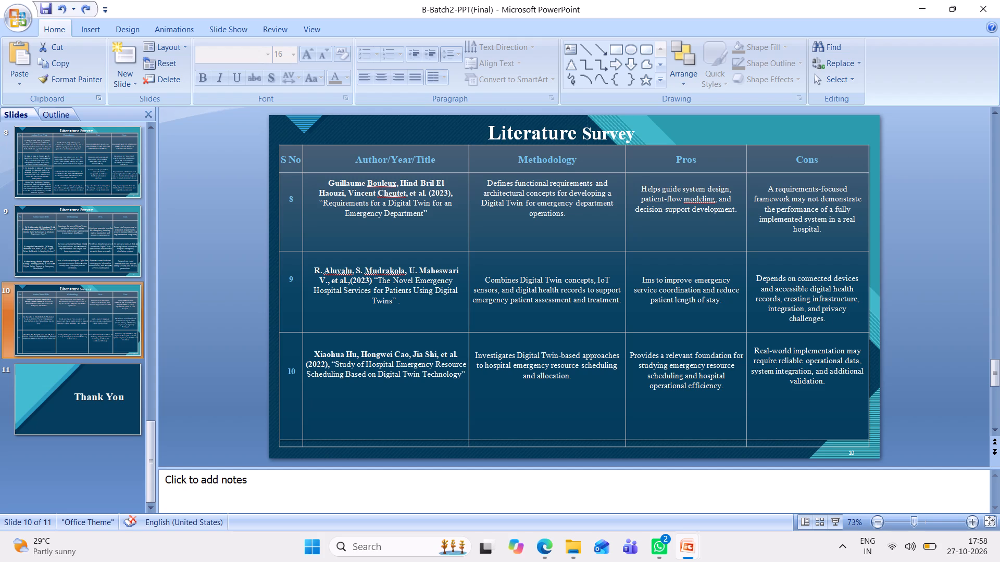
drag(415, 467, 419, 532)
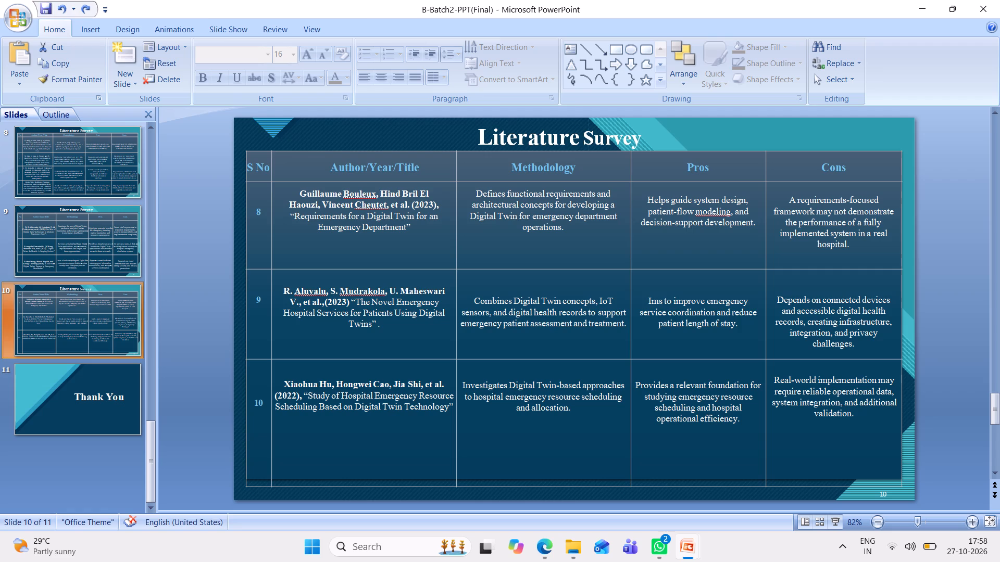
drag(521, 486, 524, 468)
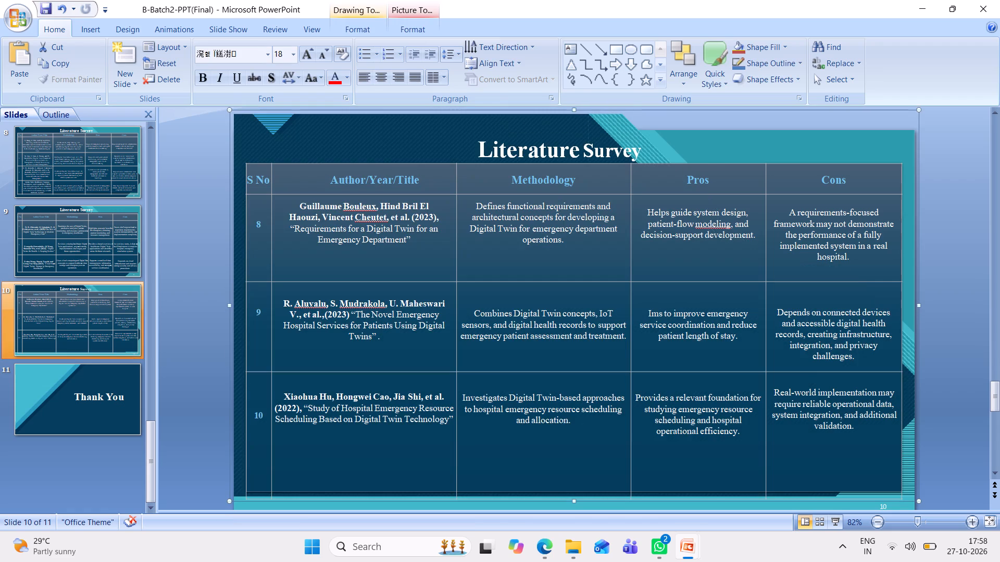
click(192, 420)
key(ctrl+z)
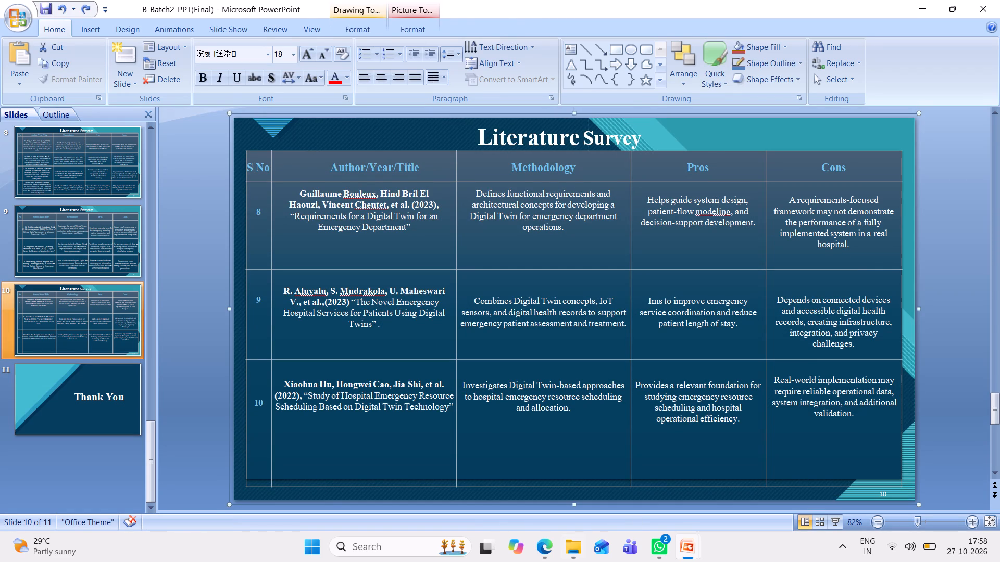
Shorten the slide 10 table by raising its bottom border and slightly lowering its top border below the title.
drag(584, 486, 584, 468)
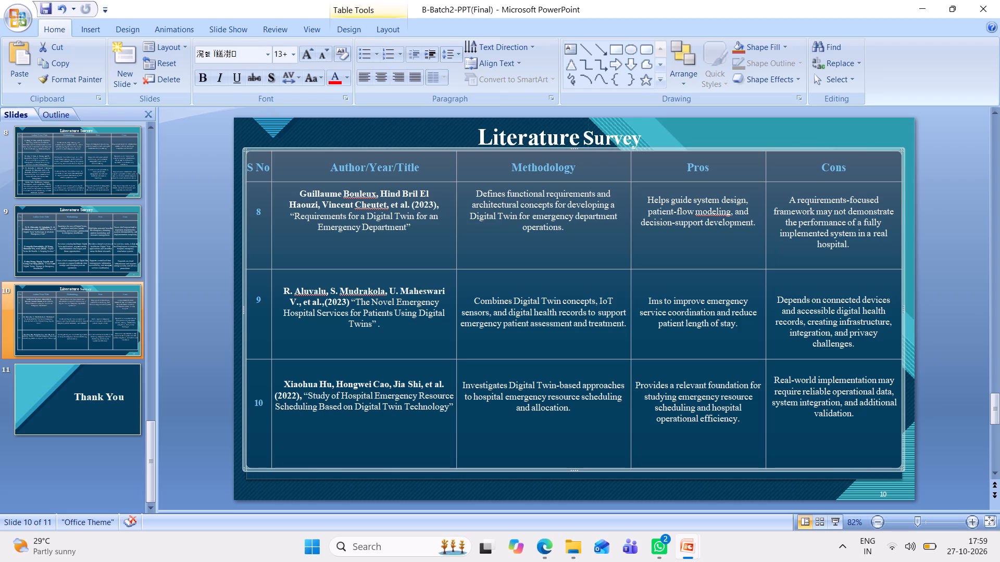
click(574, 149)
drag(556, 154, 556, 159)
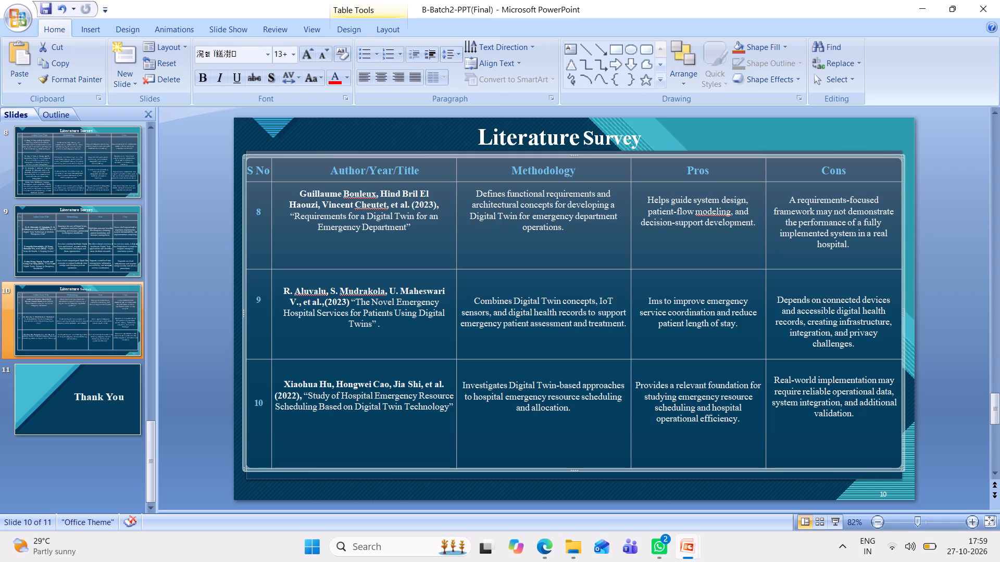
Slightly lower the header row's bottom border, and slightly raise the border between entries 8 and 9.
drag(558, 181, 558, 186)
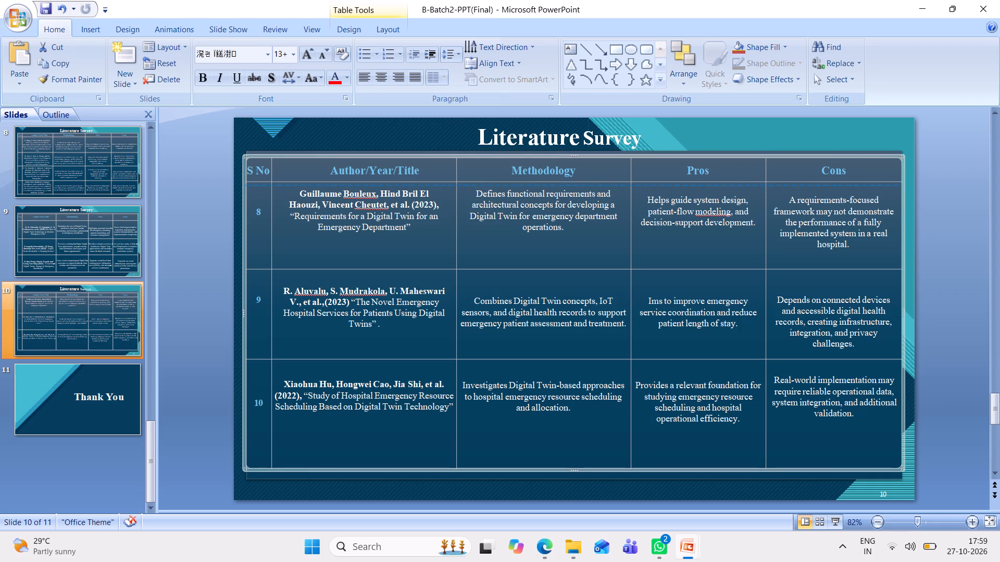
drag(558, 186, 558, 185)
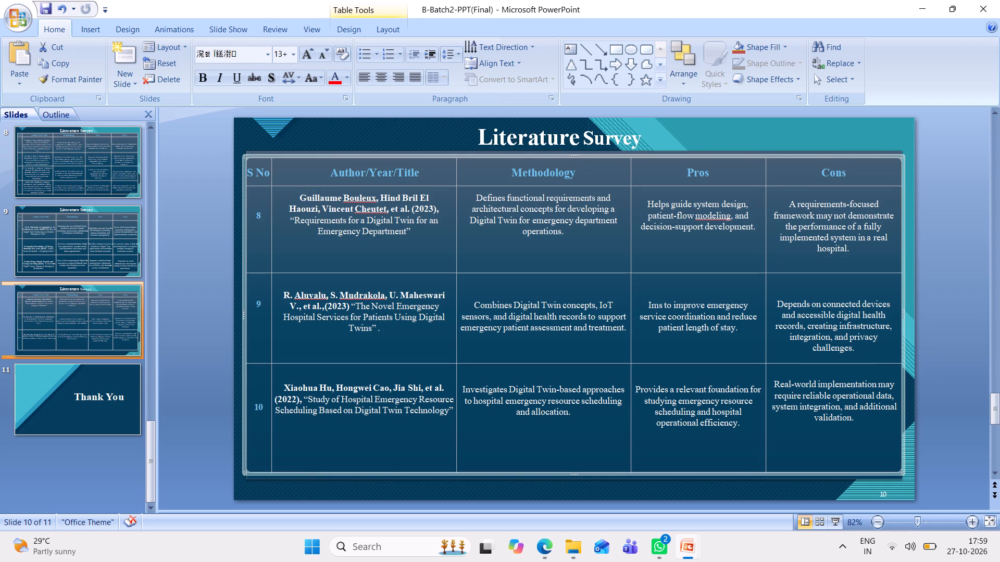
drag(547, 274, 547, 272)
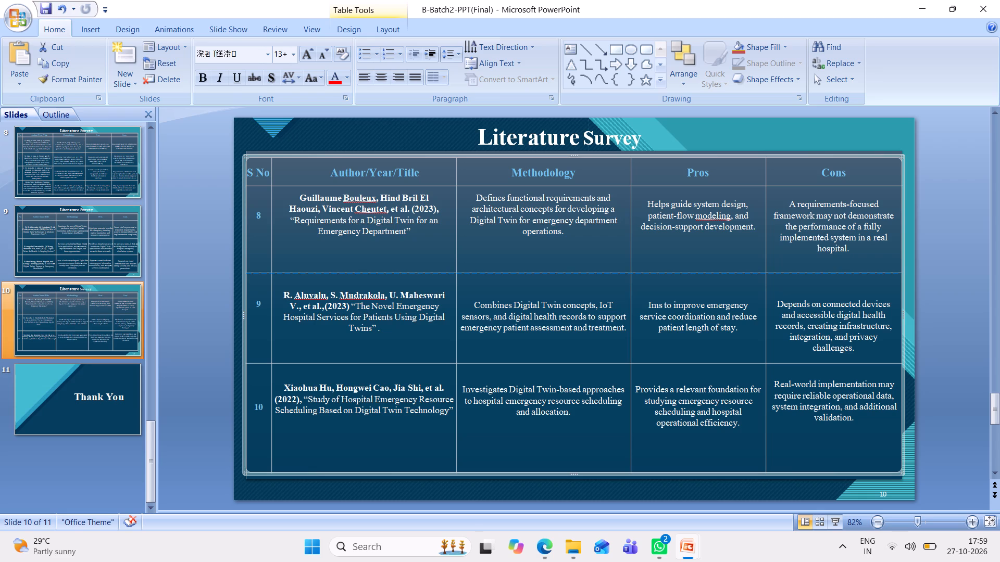
drag(547, 272, 548, 268)
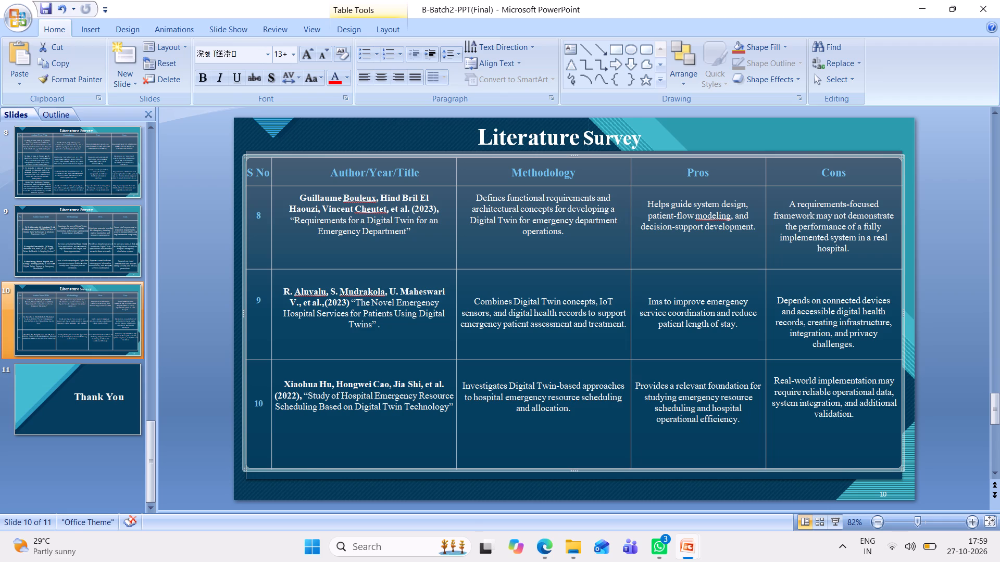
click(935, 335)
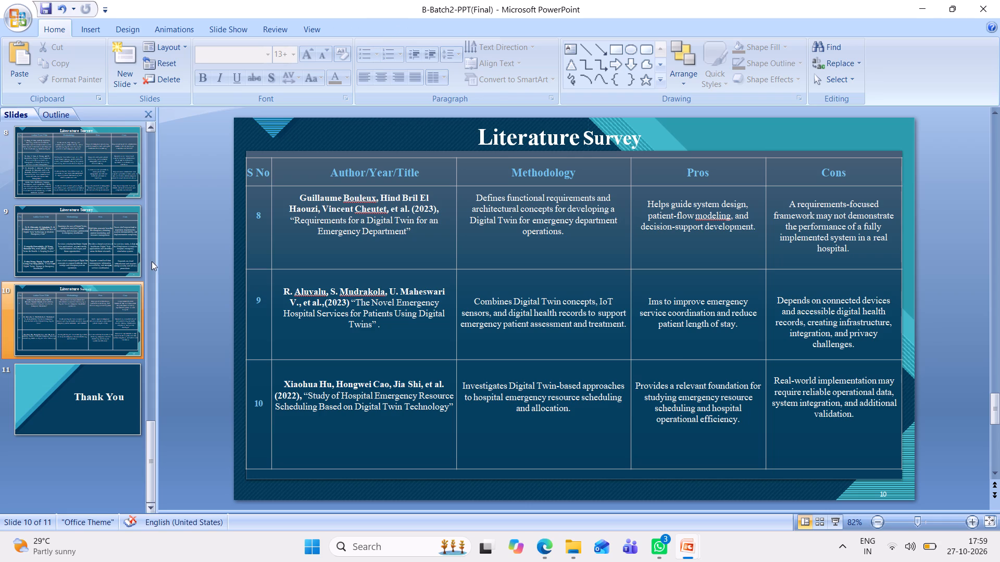
Compare the literature survey tables on slides 8, 9 and 10.
click(64, 239)
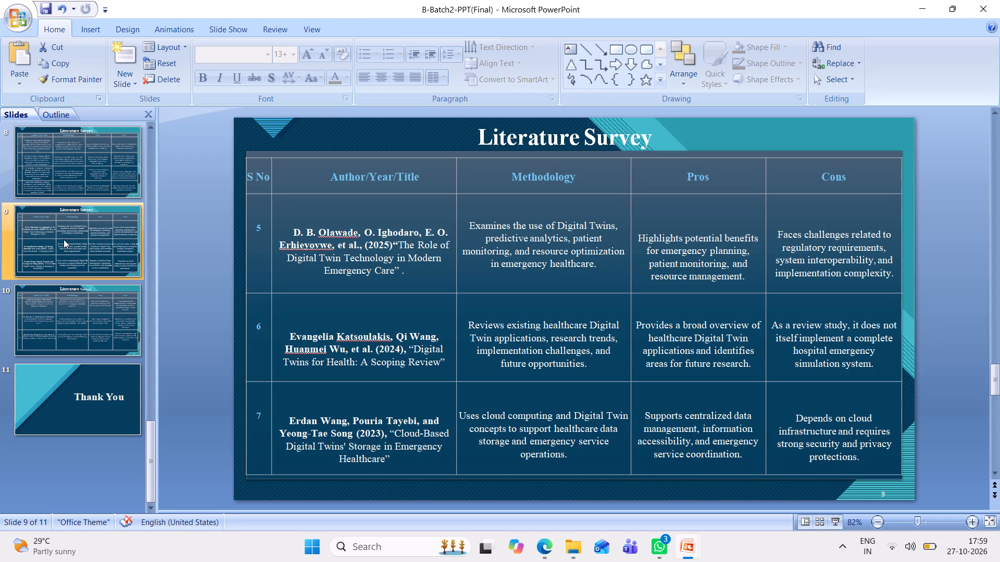
click(68, 323)
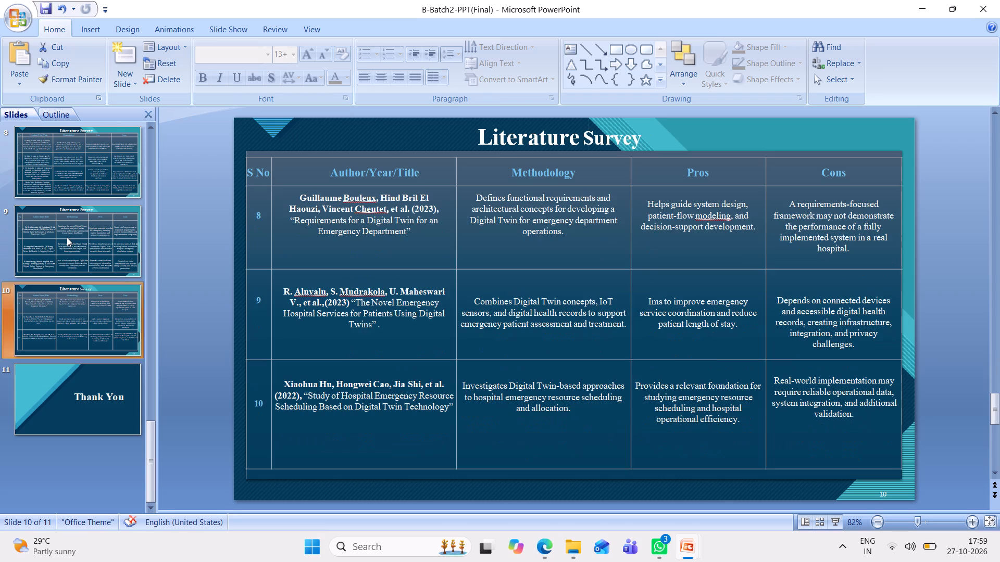
click(67, 237)
click(78, 184)
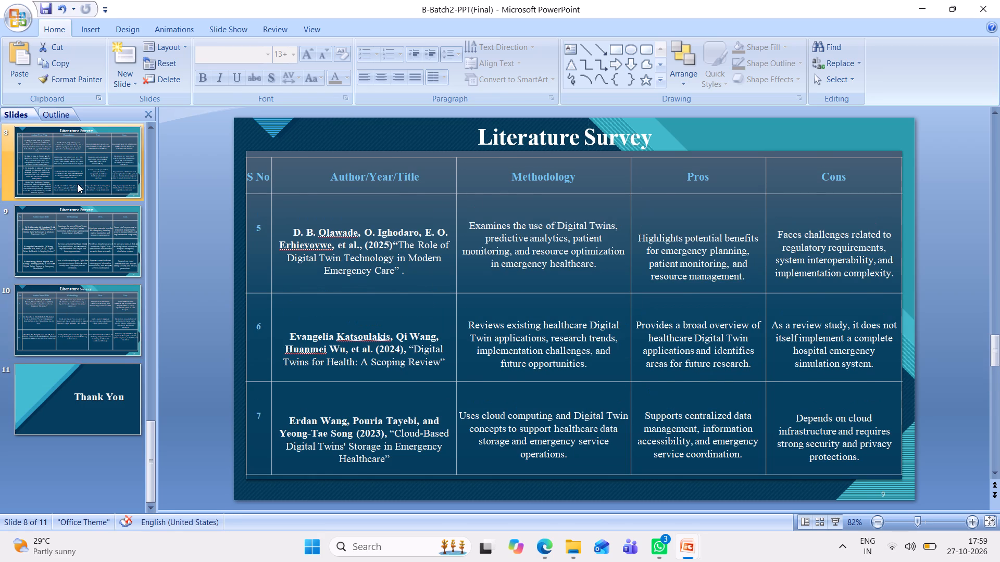
Review the whole presentation slide by slide, from the title slide to the closing Thank You slide.
scroll(78, 184, up, 4)
click(93, 154)
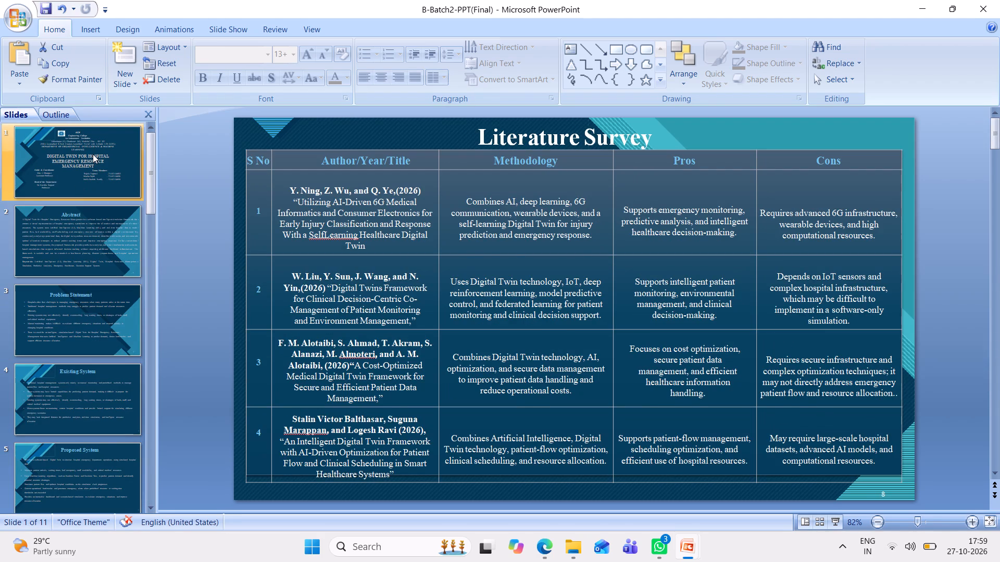
key(Down)
key(Down)
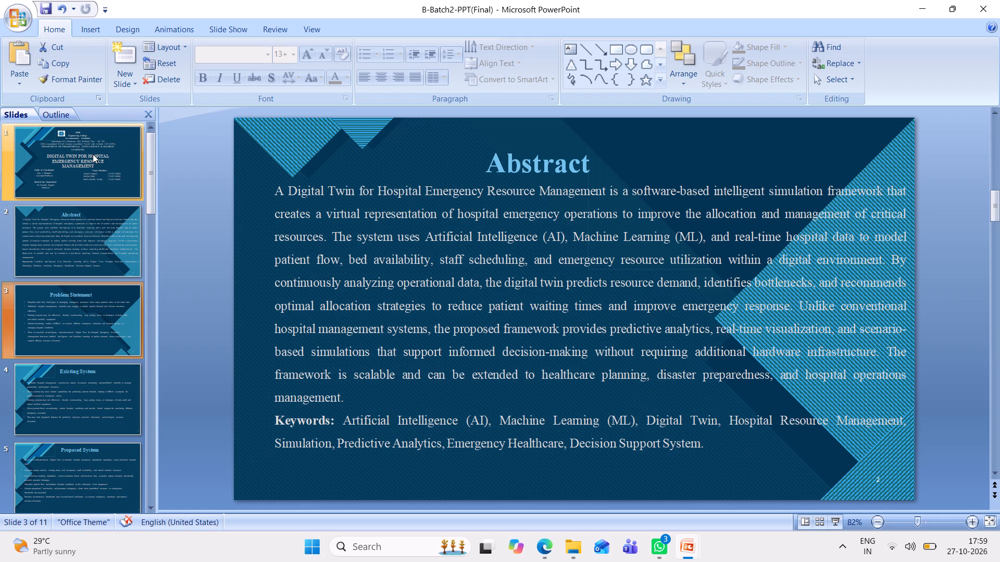
key(Down)
key(Down)
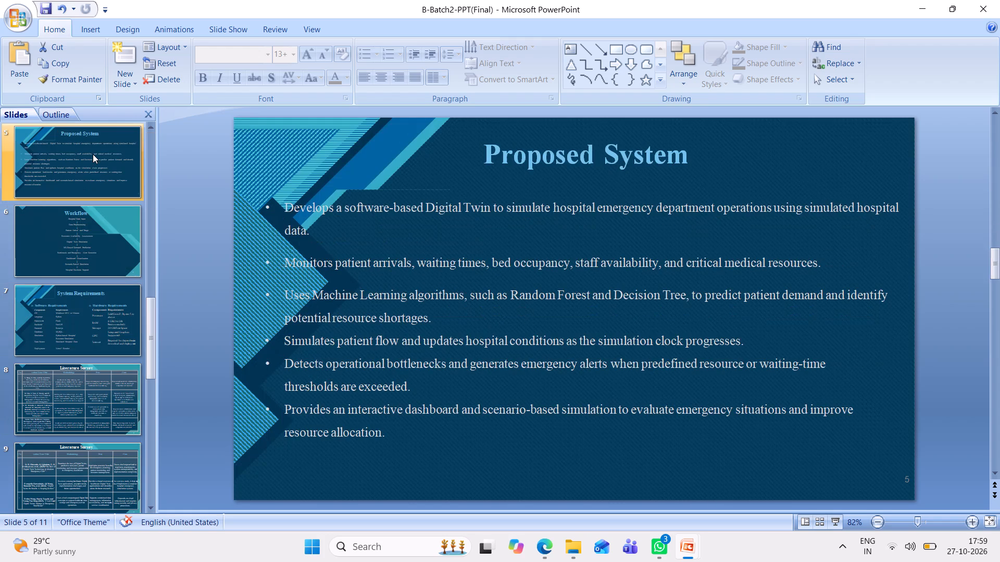
key(Down)
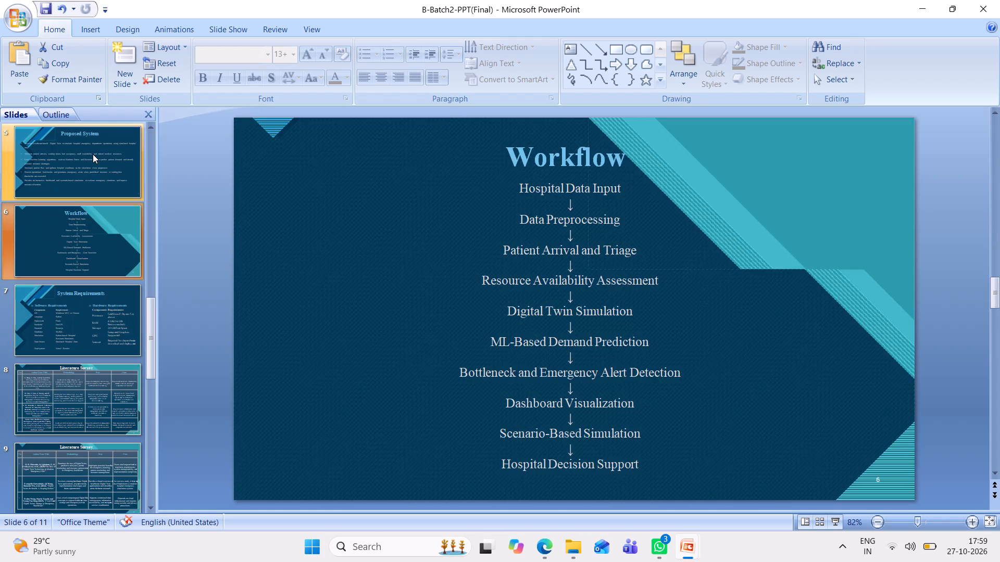
key(Down)
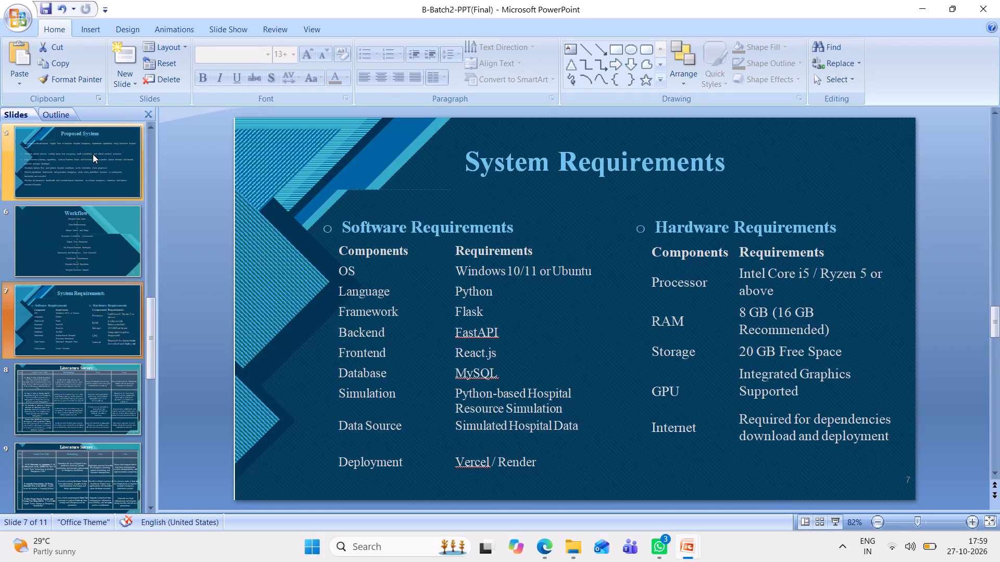
key(Down)
key(Down)
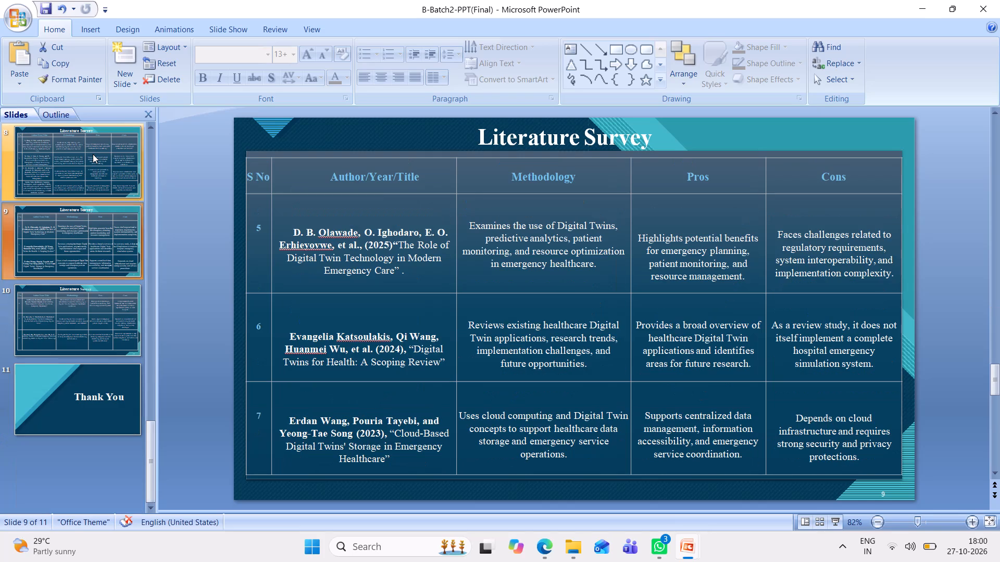
key(Down)
key(Down)
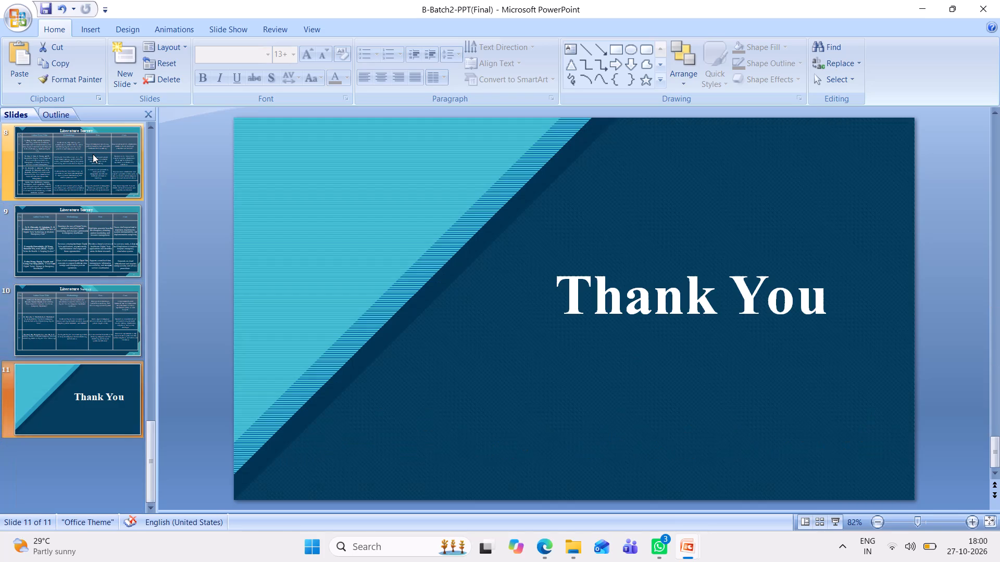
Save the B-Batch2-PPT(Final) presentation and close it.
key(ctrl+s)
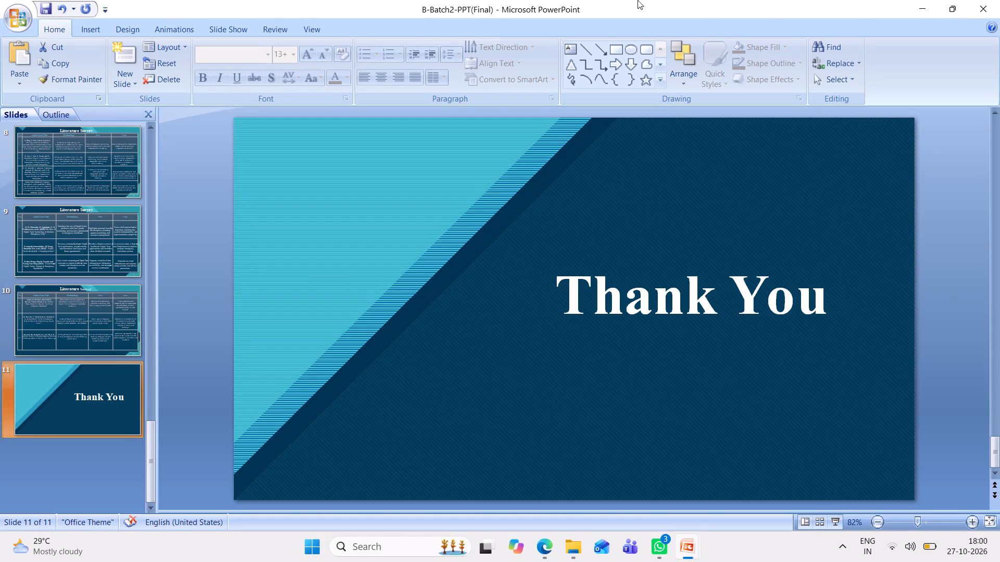
click(999, 0)
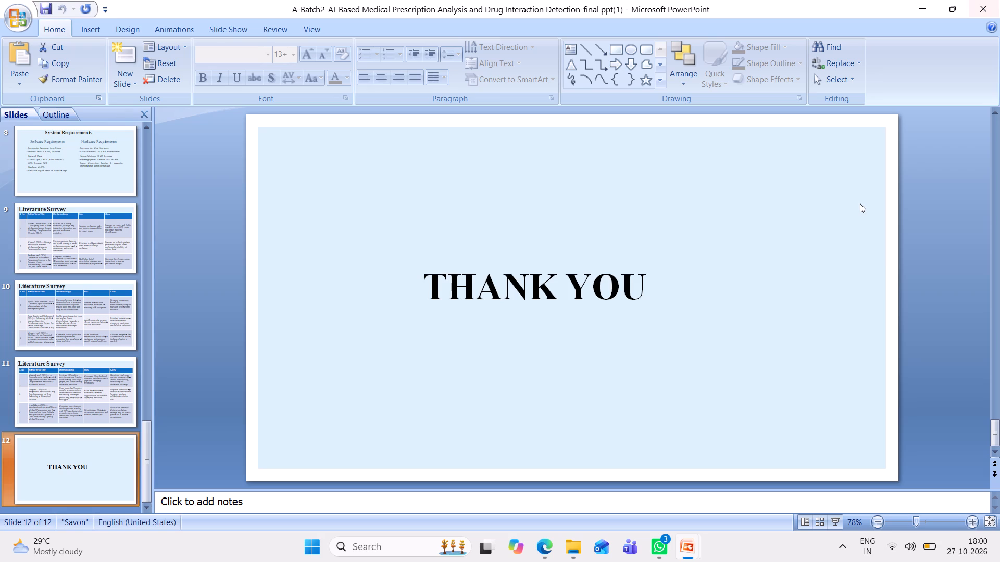
Close the A-Batch2 AI-Based Medical Prescription Analysis and Drug Interaction Detection presentation.
click(999, 0)
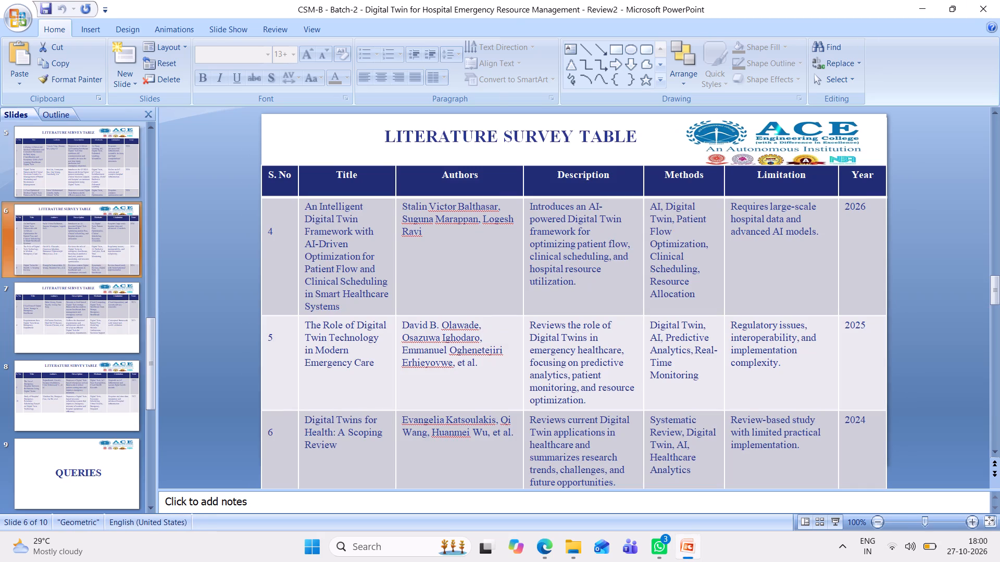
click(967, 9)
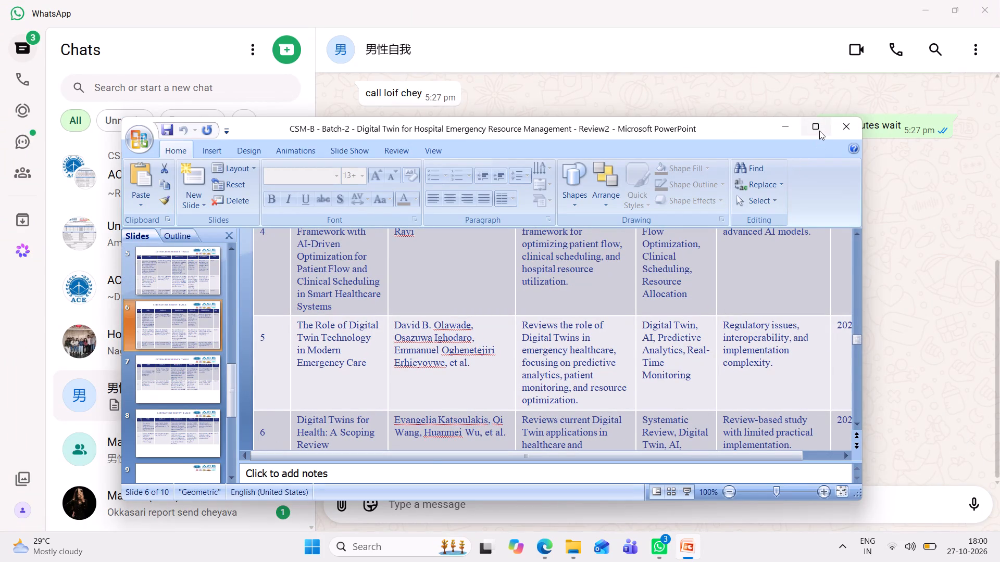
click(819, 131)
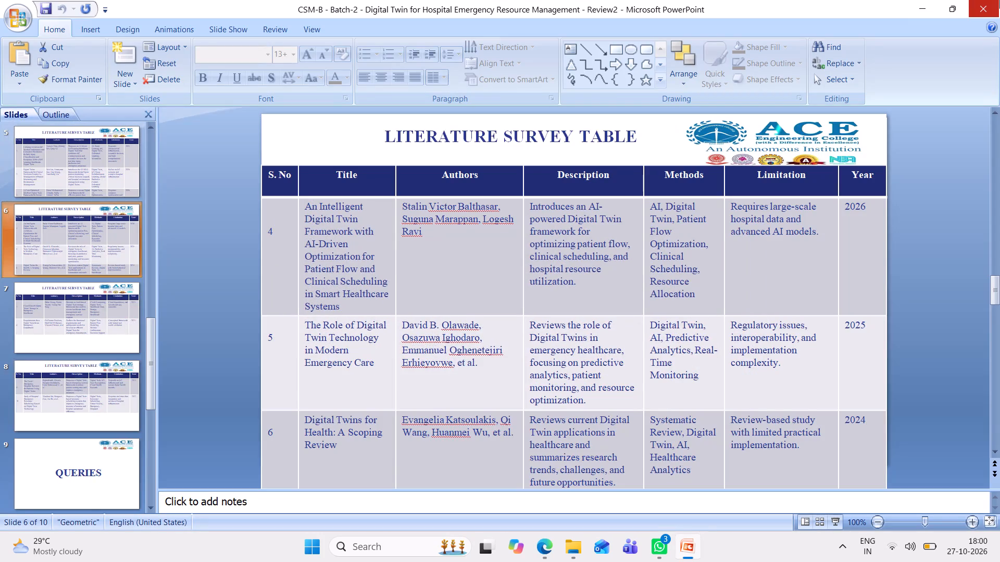
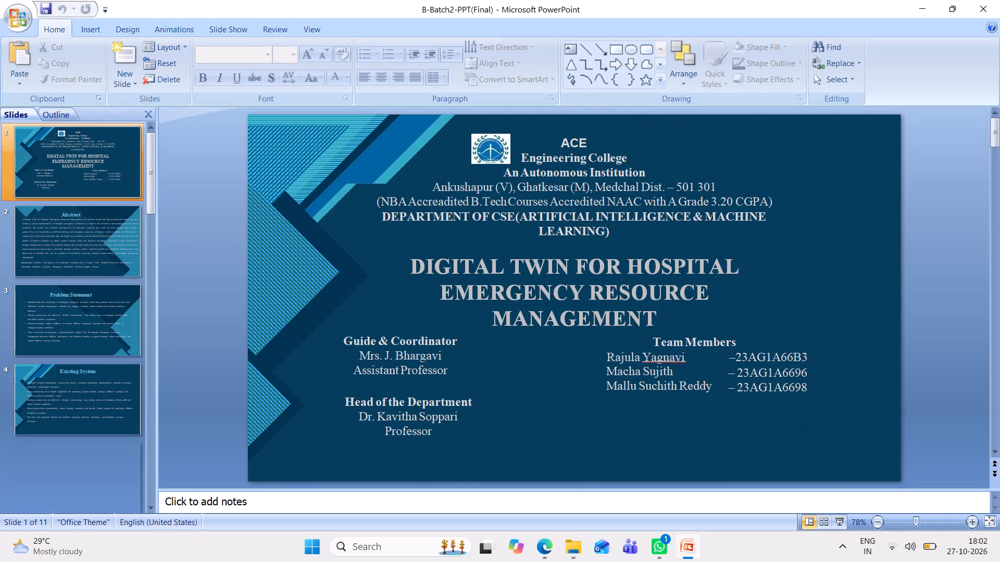
Review the slides of the reopened presentation from the Abstract through the Literature Survey table on slide 9.
click(98, 231)
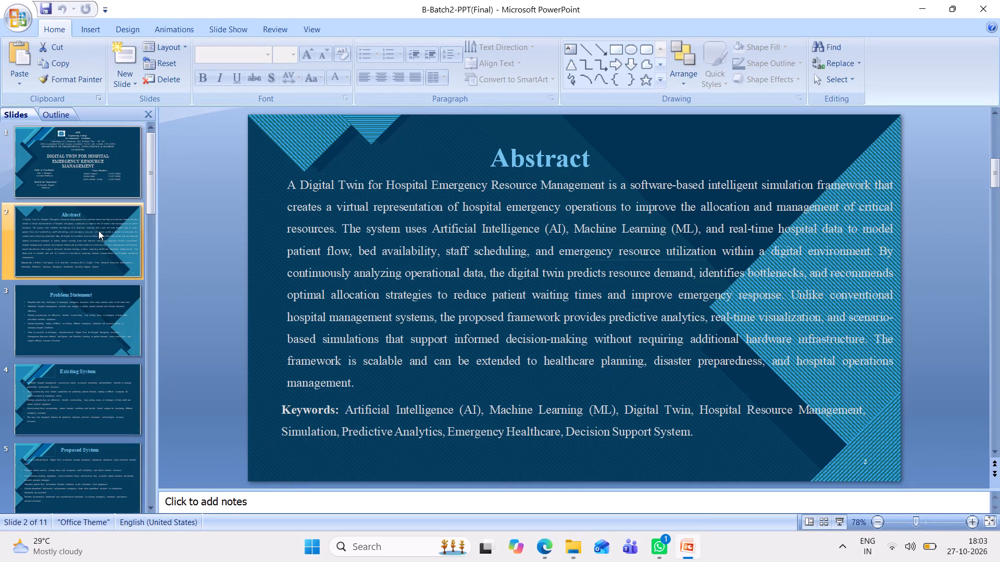
click(91, 326)
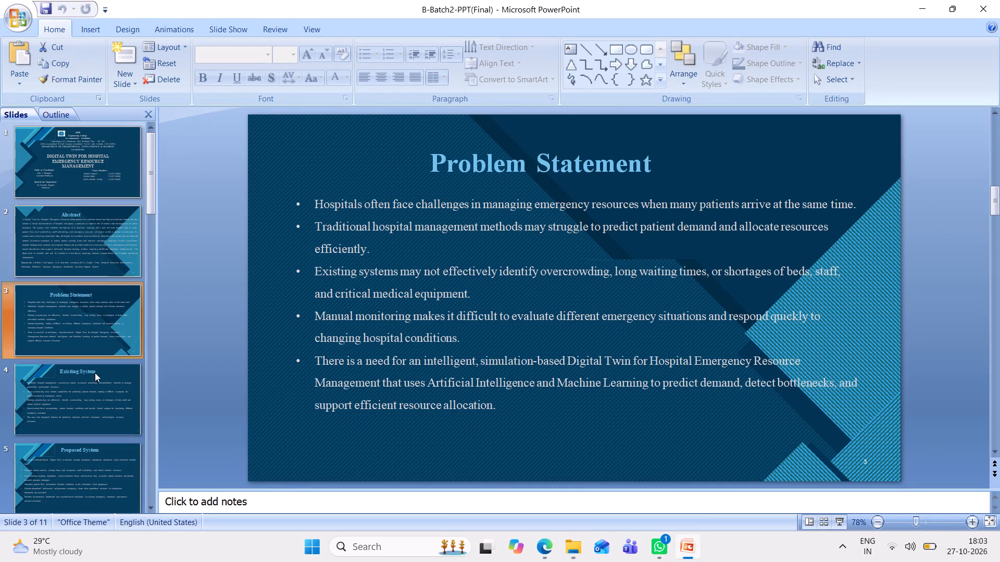
click(105, 414)
click(108, 448)
scroll(108, 448, down, 4)
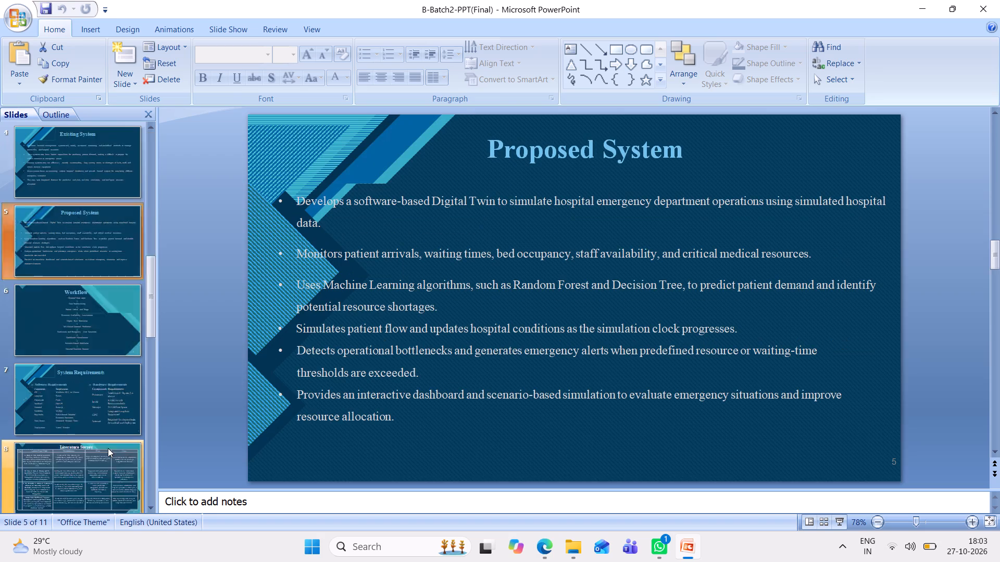
click(99, 175)
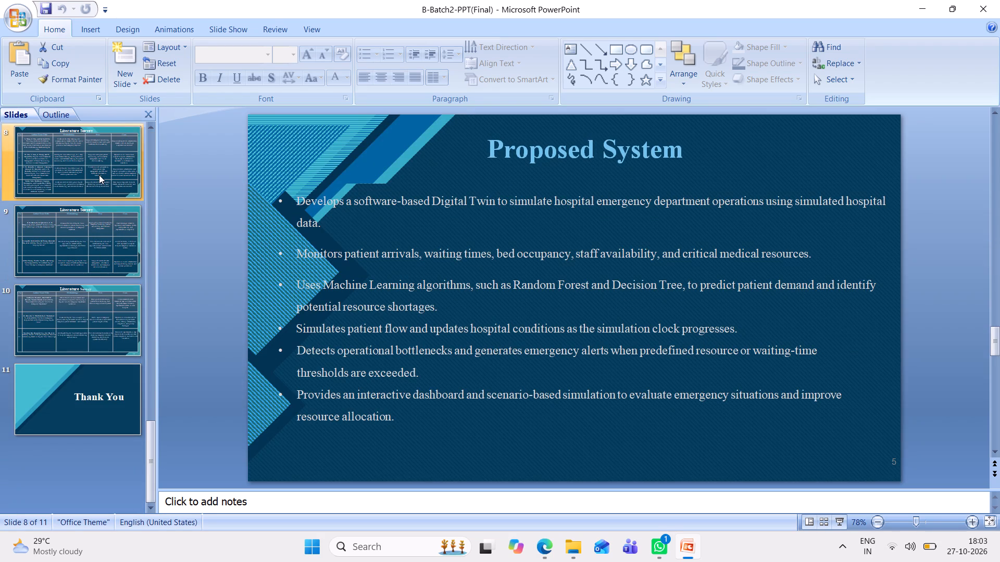
click(114, 252)
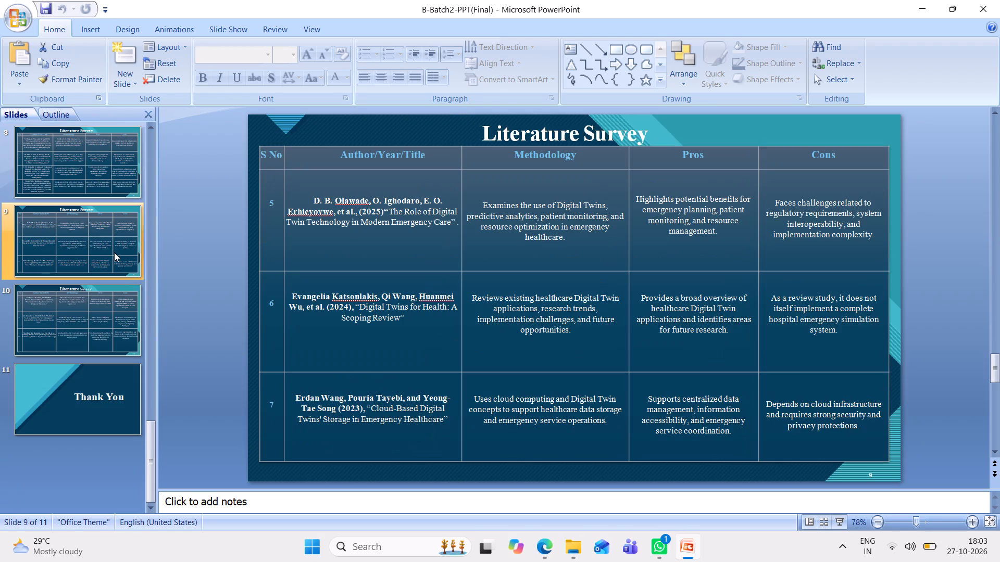
scroll(114, 252, up, 5)
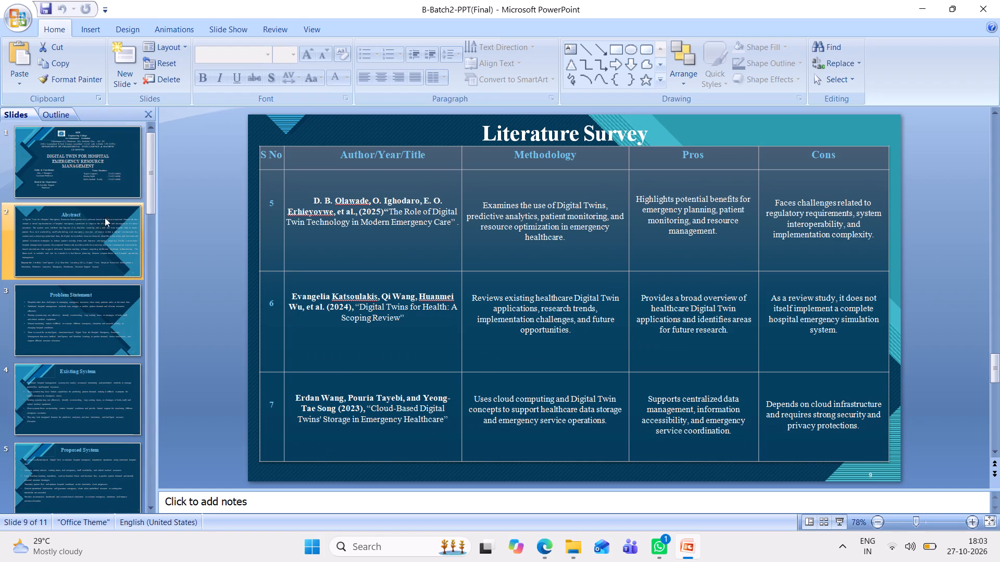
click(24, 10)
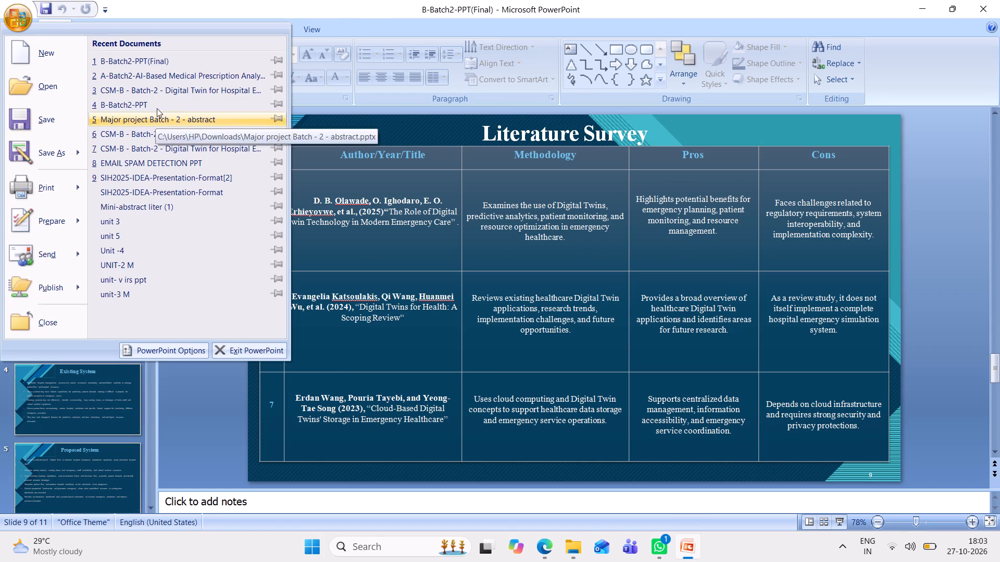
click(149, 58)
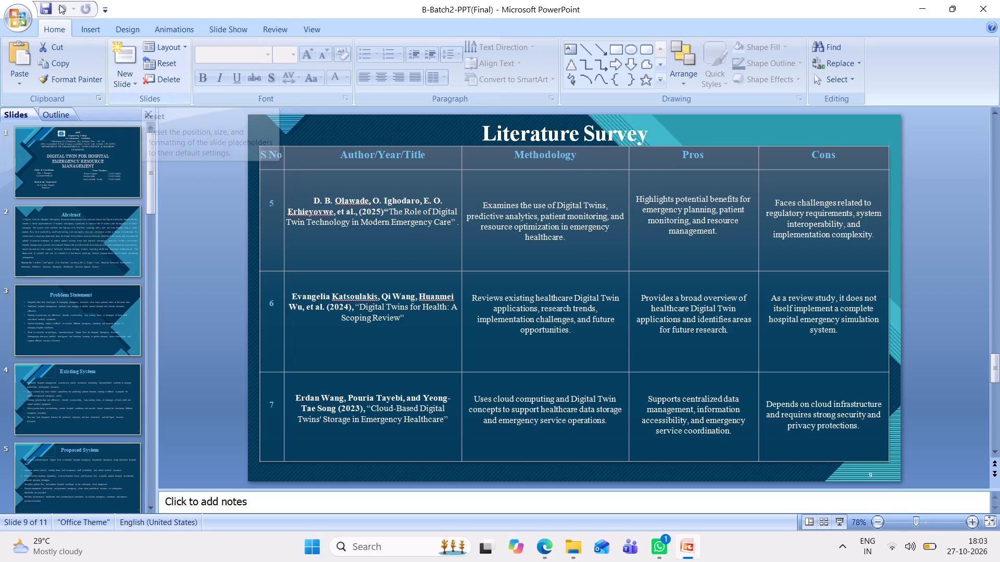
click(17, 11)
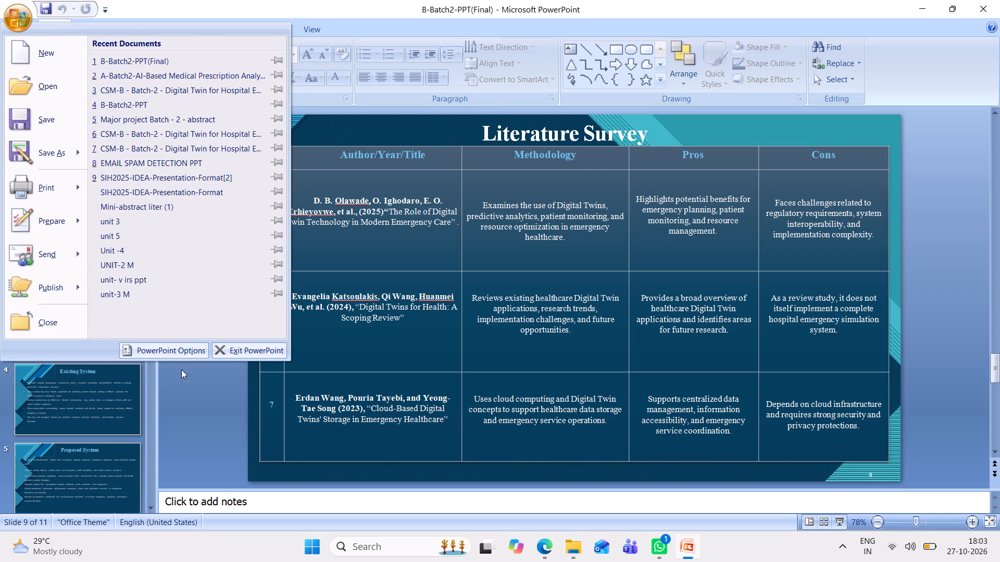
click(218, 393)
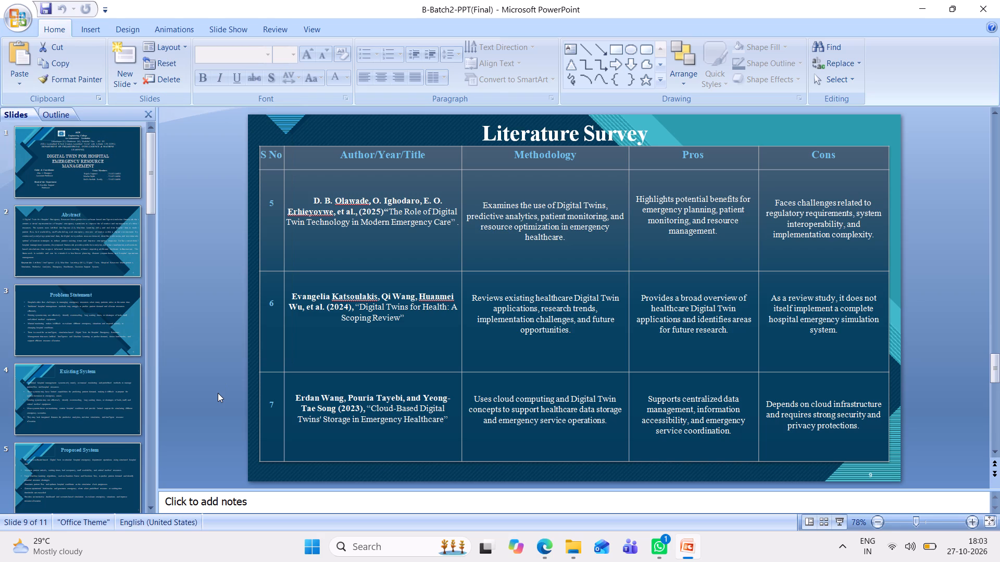
On the Abstract slide, remake the line break before Keywords so the paragraph lines up with the abstract text.
click(113, 237)
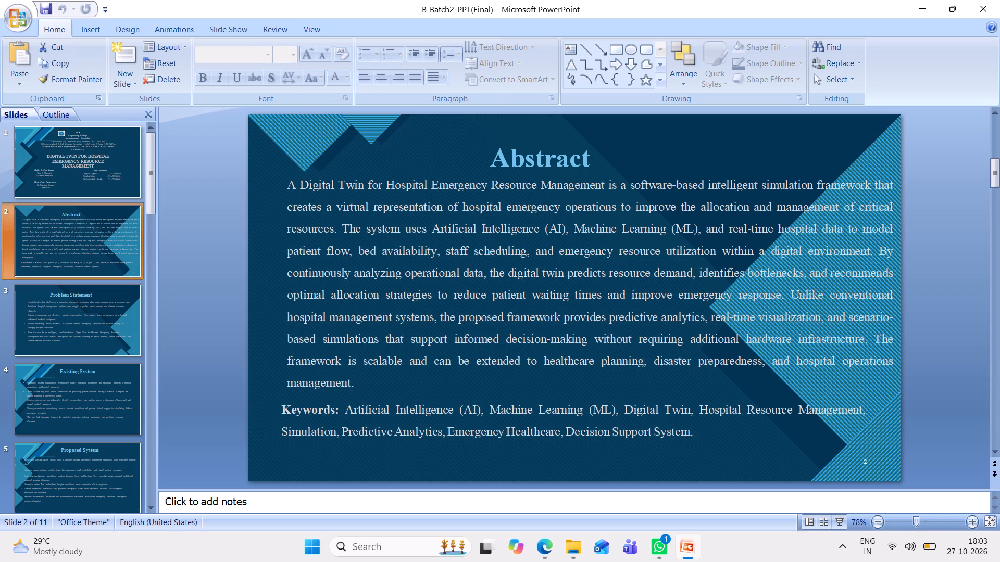
click(282, 410)
key(BackSpace)
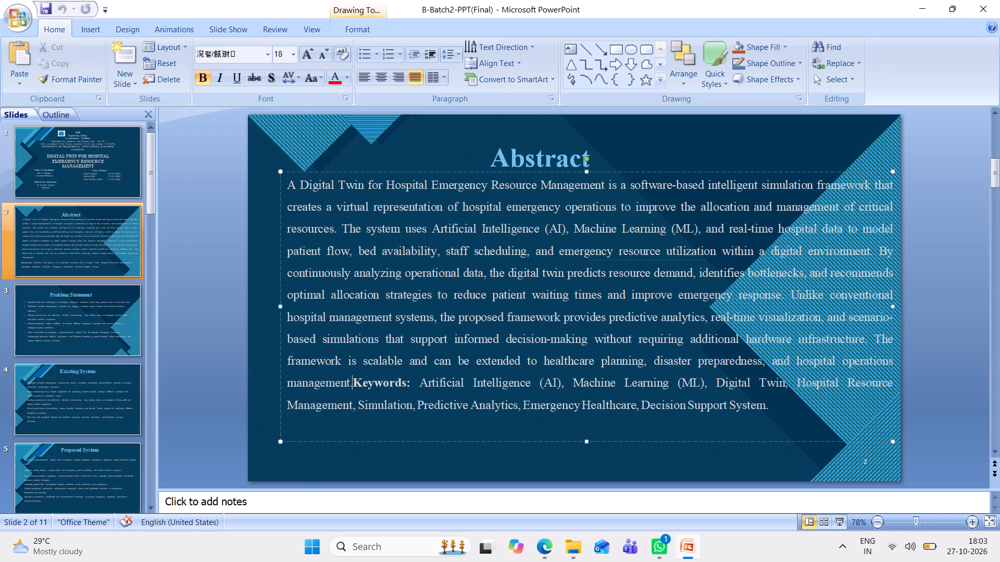
key(Return)
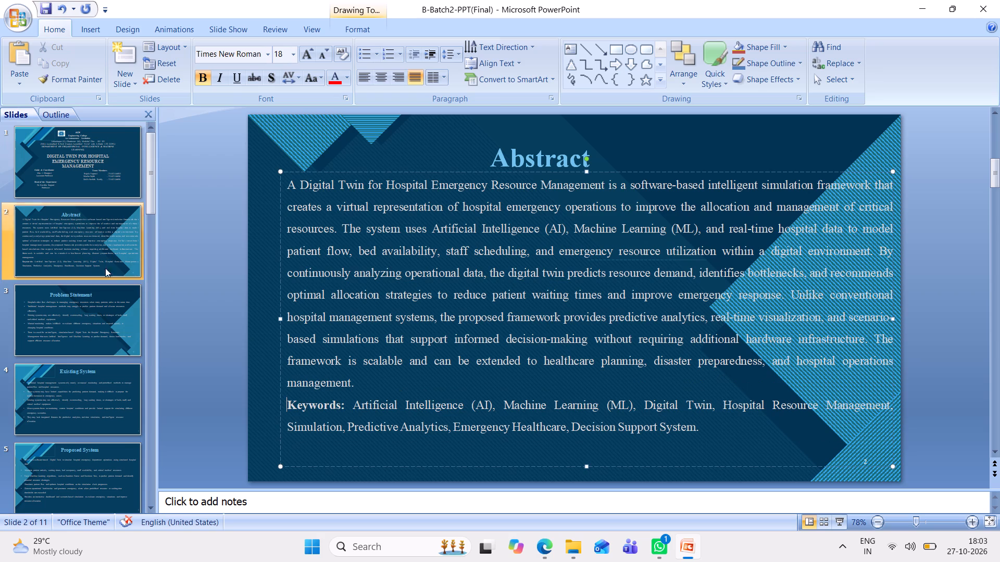
Review the slides from Problem Statement through System Requirements to the first Literature Survey table on slide 8.
click(87, 330)
click(77, 388)
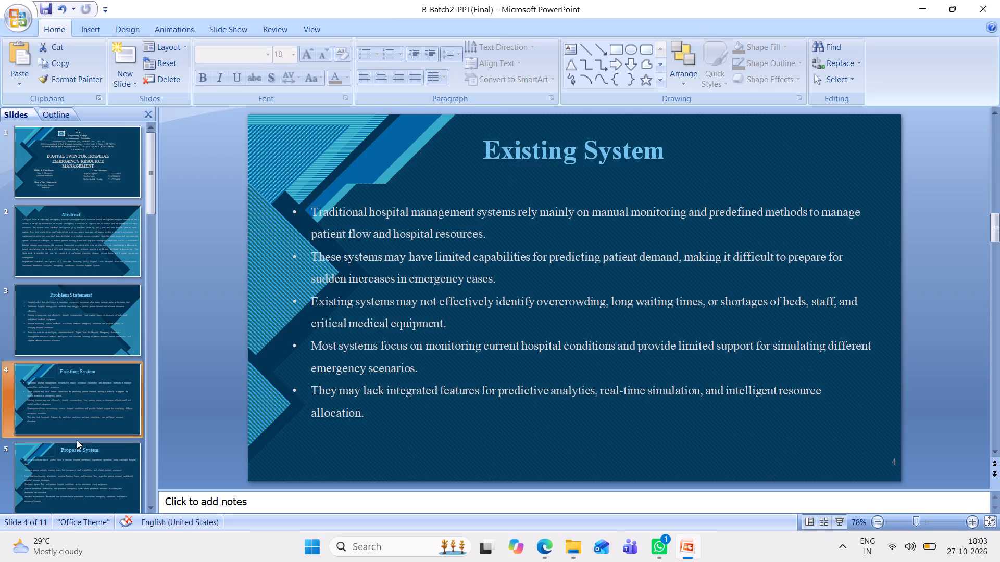
click(77, 442)
scroll(77, 442, down, 1)
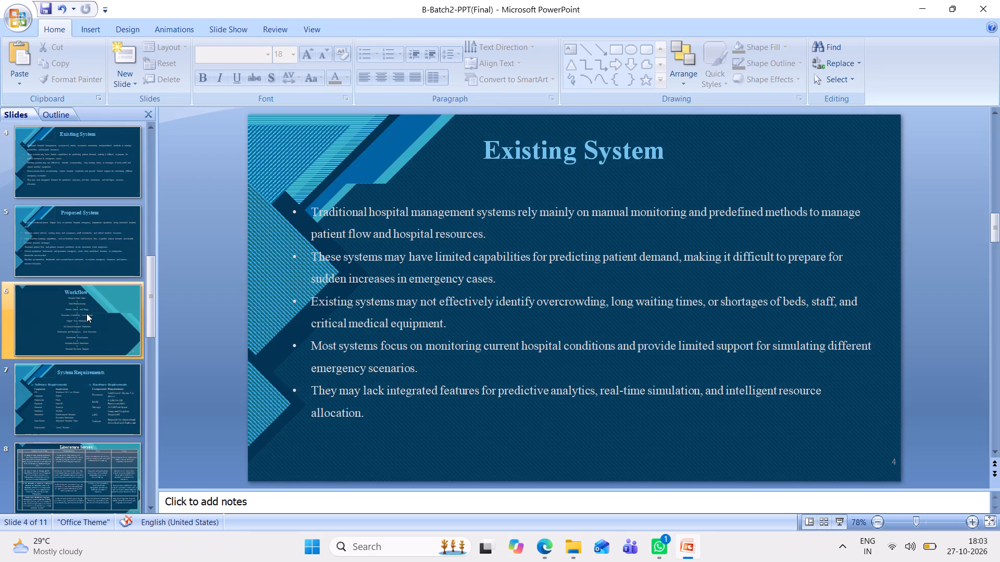
click(86, 313)
click(85, 381)
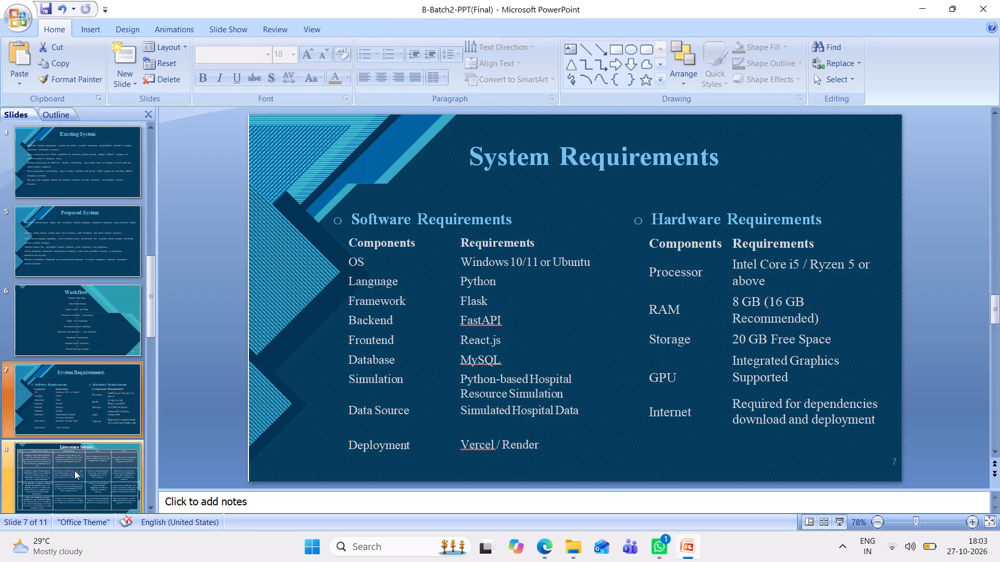
click(74, 470)
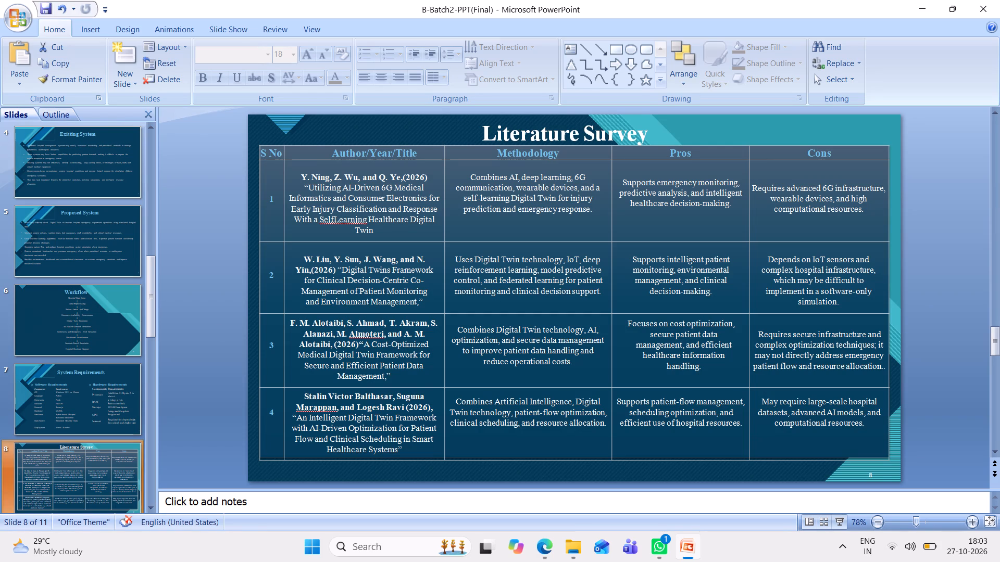
Set the font of the slide 8 table's body cells, from Author/Year/Title to Cons, to Times New Roman.
click(552, 161)
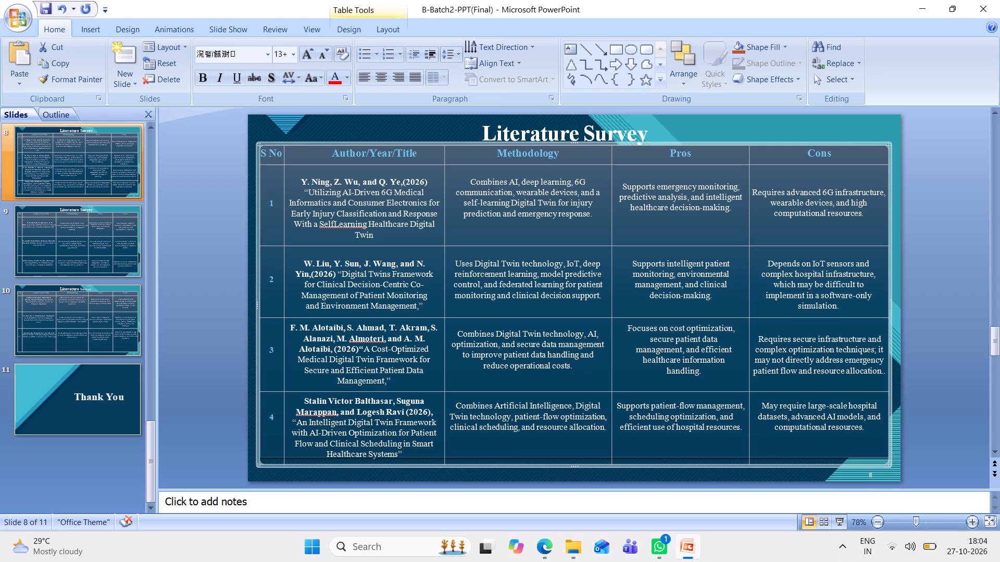
drag(851, 445, 311, 212)
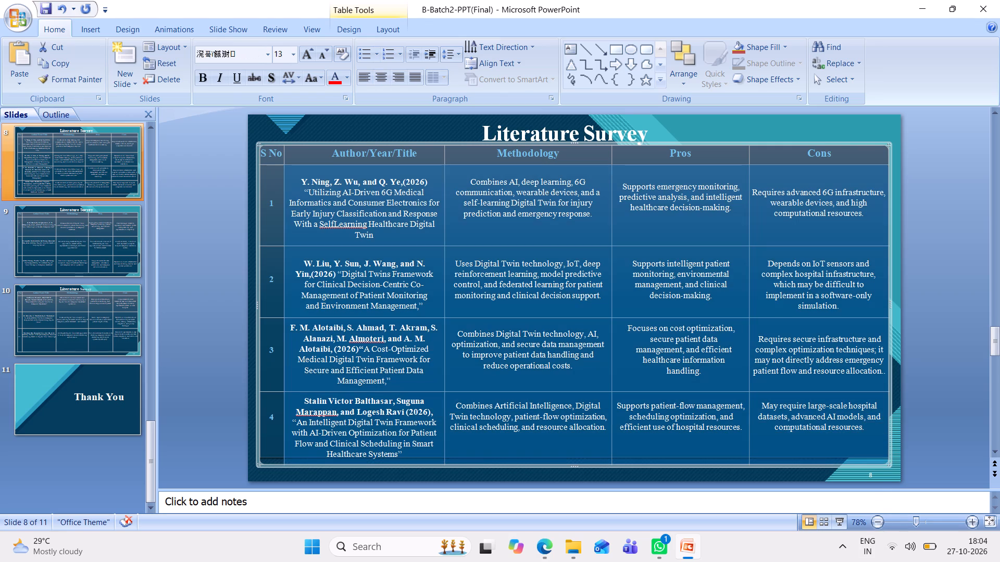
click(254, 55)
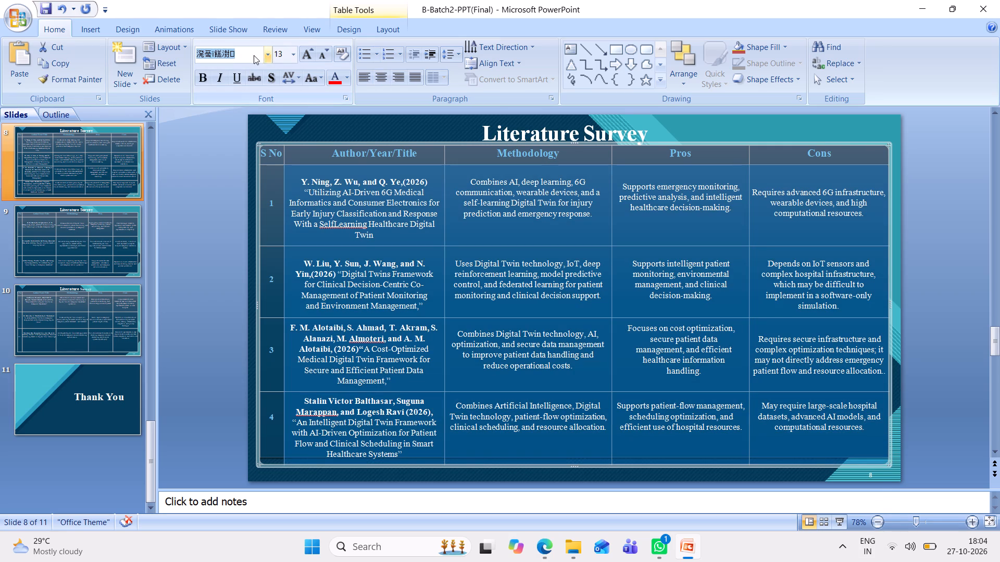
text(tim)
key(Return)
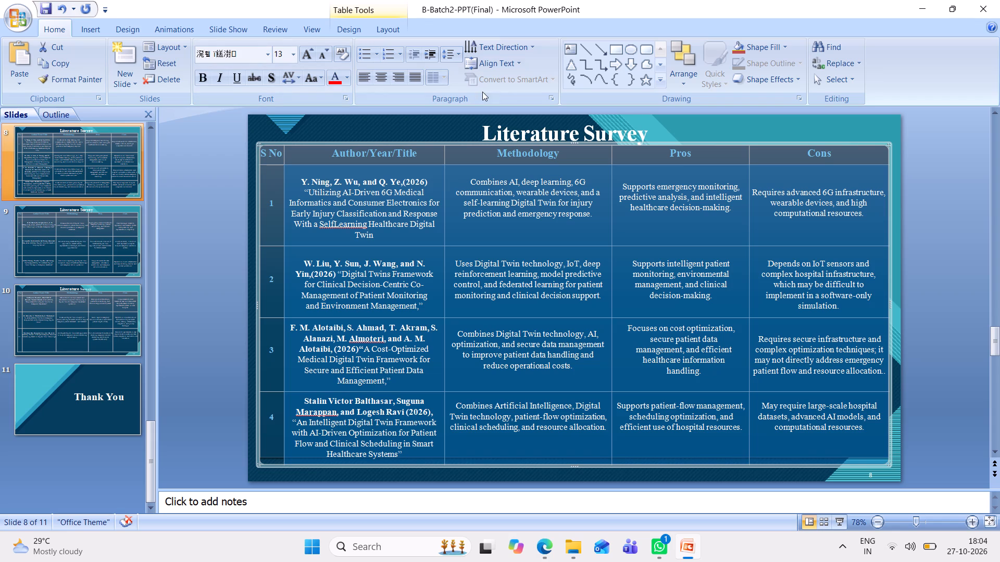
Align the text of the same body cells vertically to the middle.
click(523, 62)
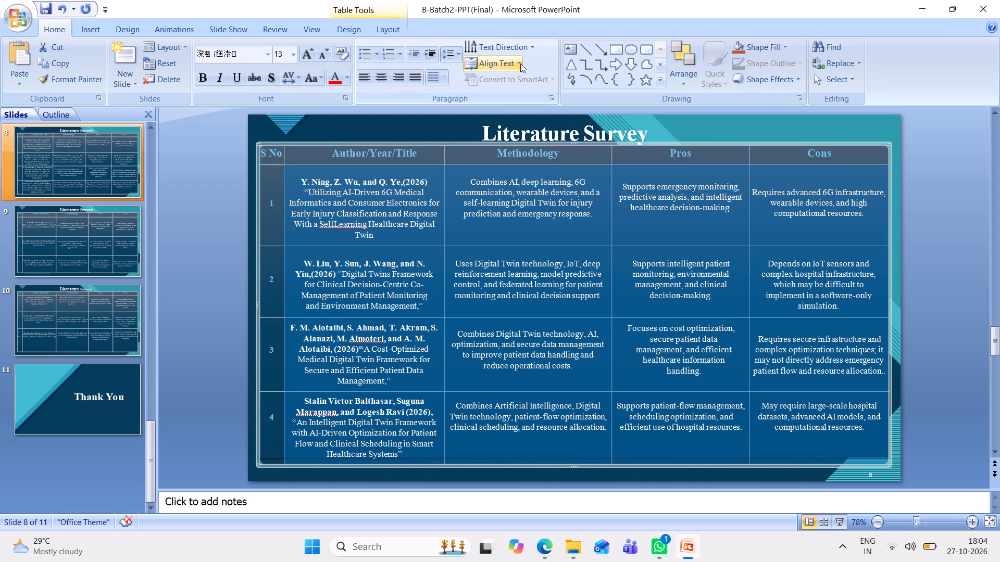
click(519, 63)
click(516, 137)
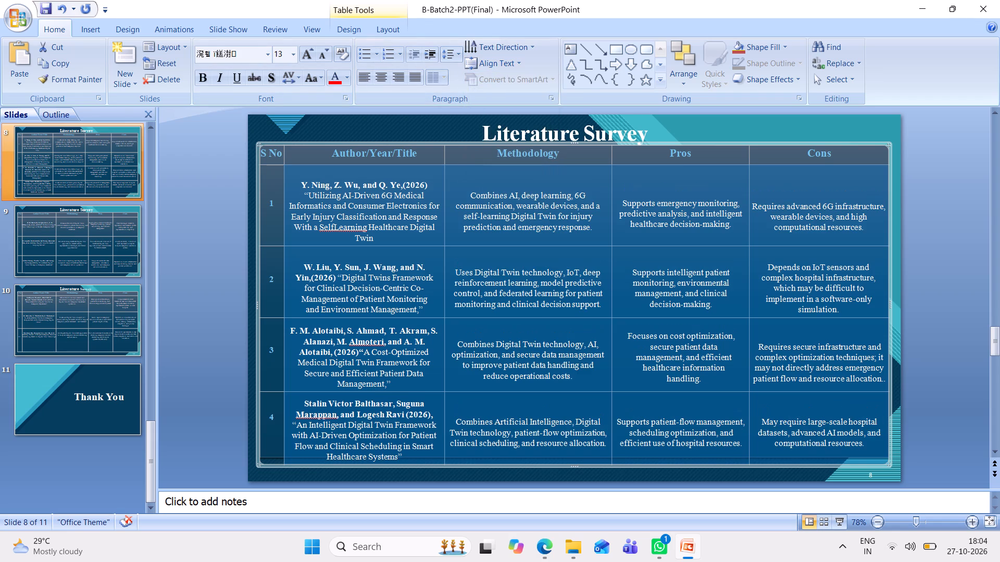
click(508, 266)
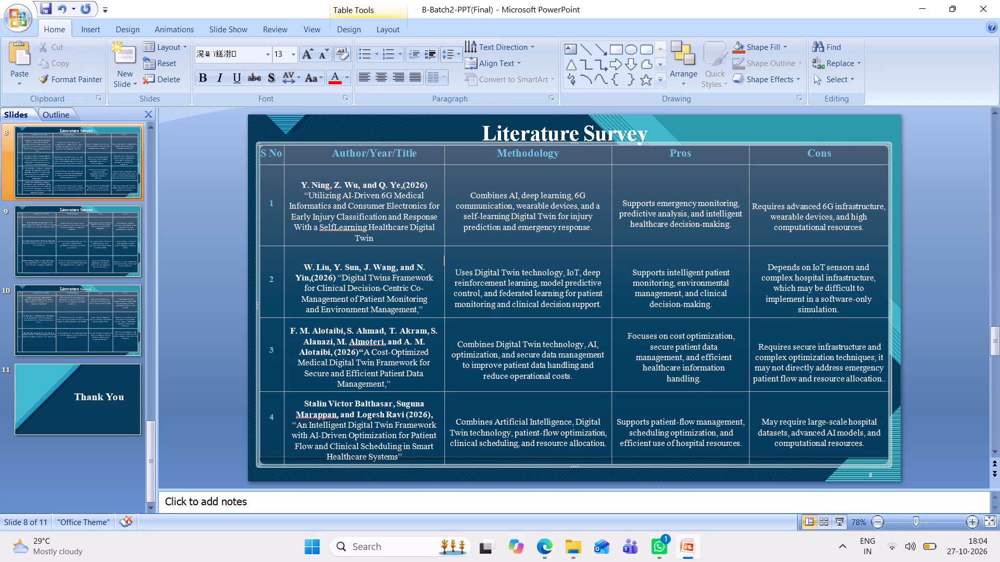
Align the slide 8 table's header row text vertically to the middle and make the header row slightly taller.
drag(275, 156, 738, 167)
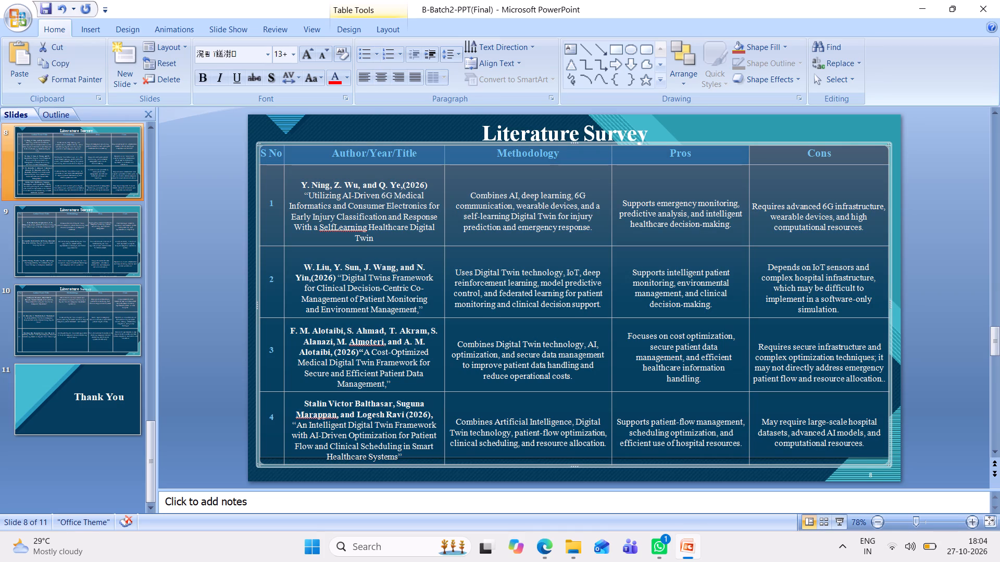
drag(738, 167, 834, 158)
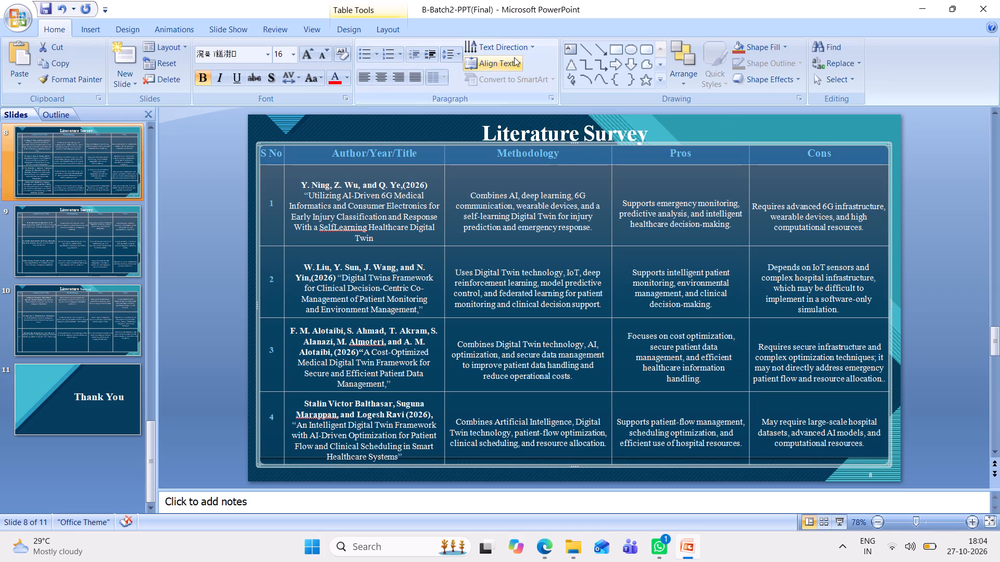
click(514, 61)
click(523, 134)
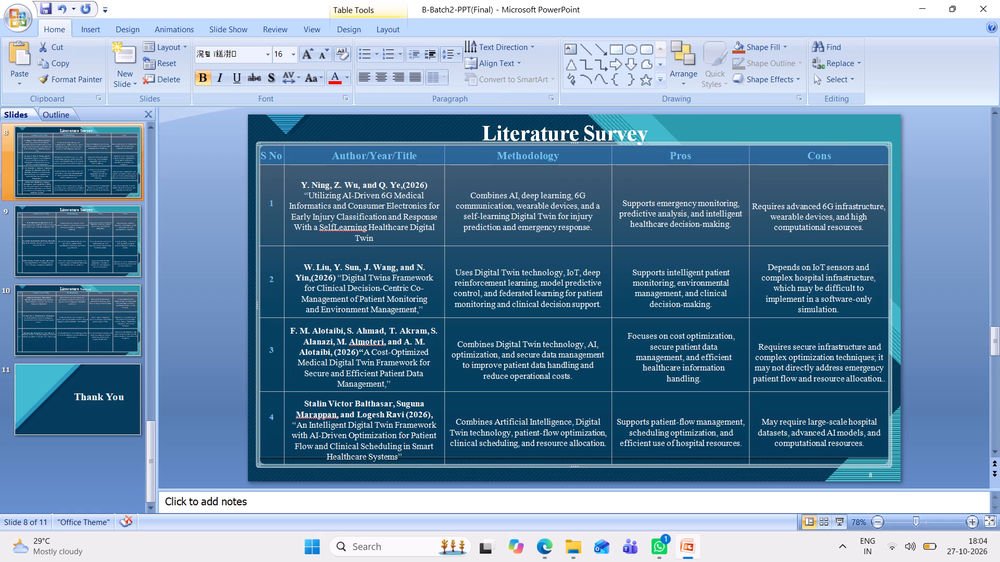
drag(527, 165, 527, 171)
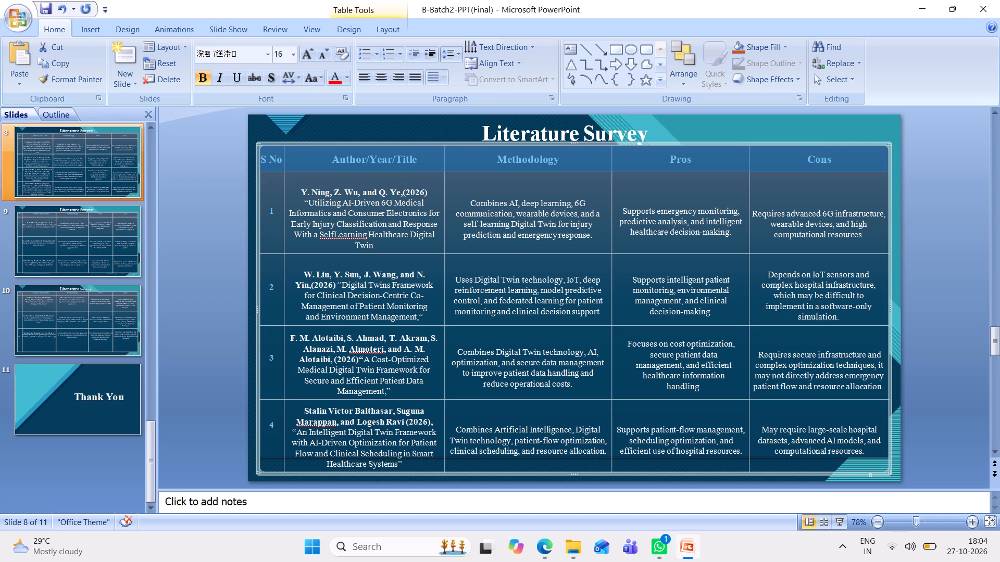
Raise the bottom border of the slide 8 table slightly so the table ends higher above the slide's bottom edge.
click(415, 477)
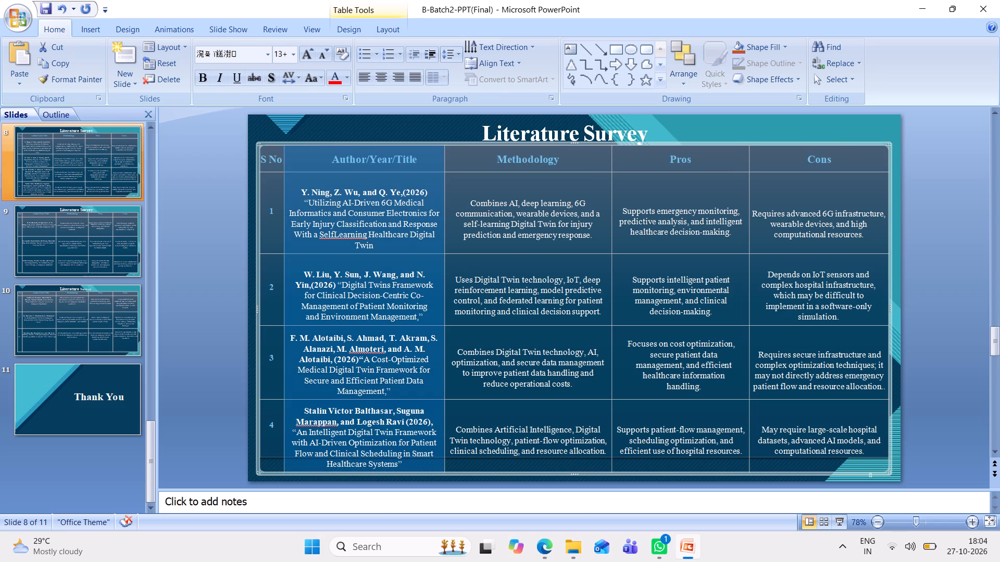
click(502, 476)
click(659, 491)
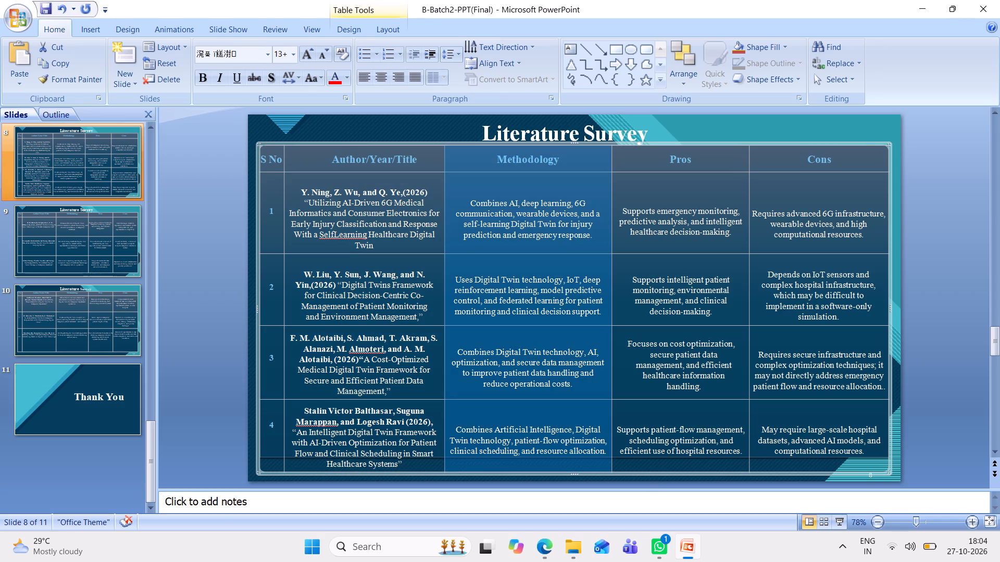
click(938, 364)
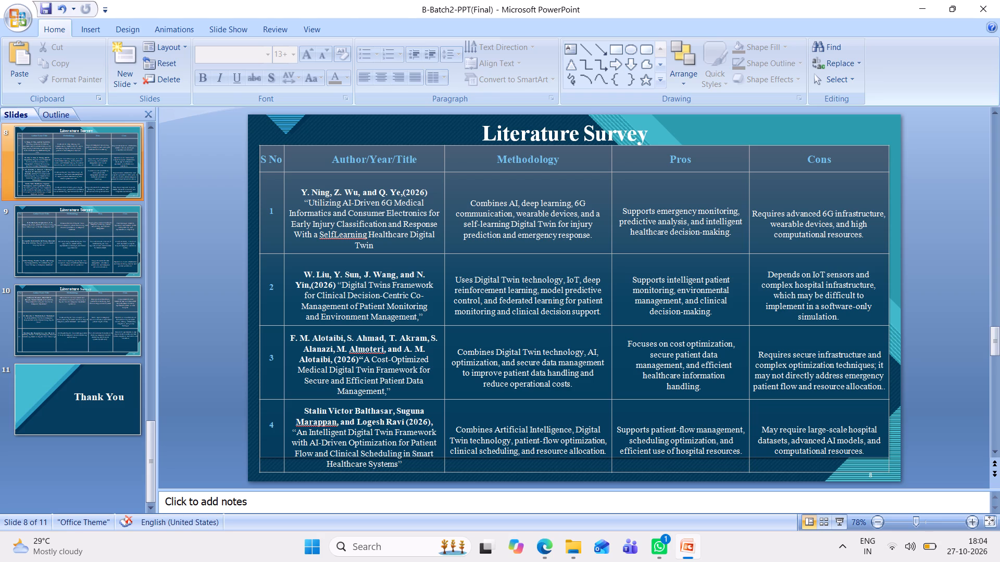
drag(629, 470, 629, 458)
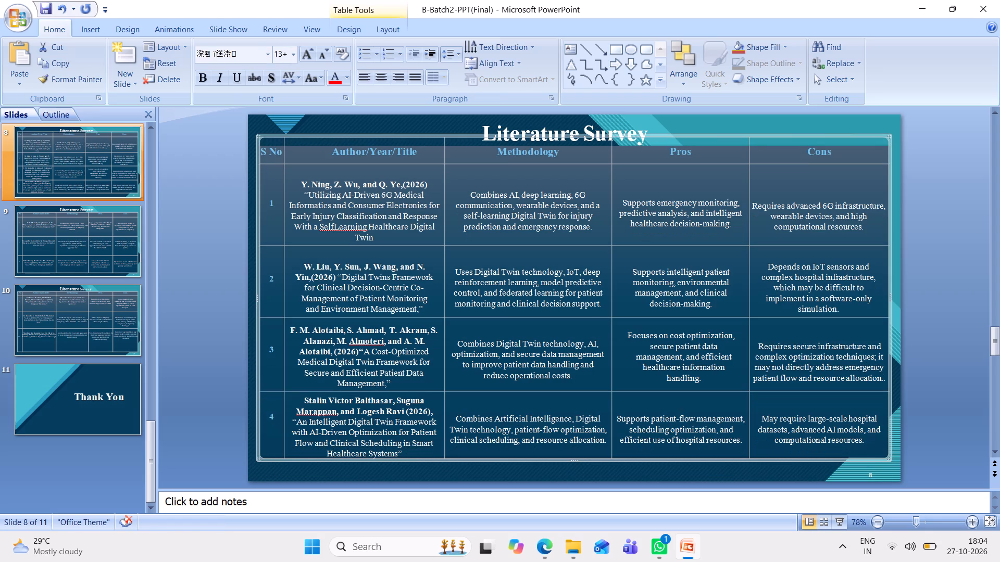
click(936, 248)
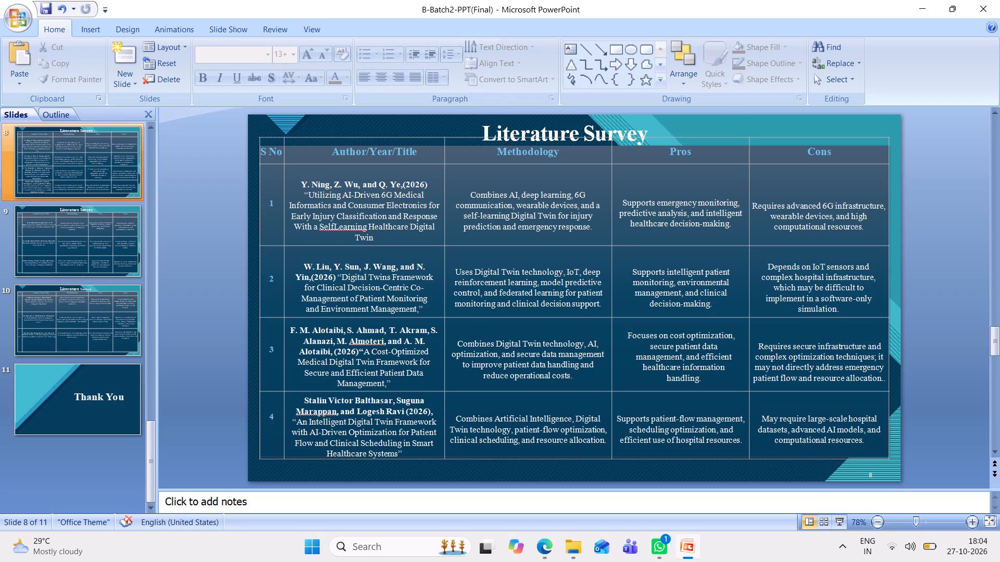
Lower the top border of the slide 8 table so it starts just below the Literature Survey title.
click(558, 135)
click(736, 115)
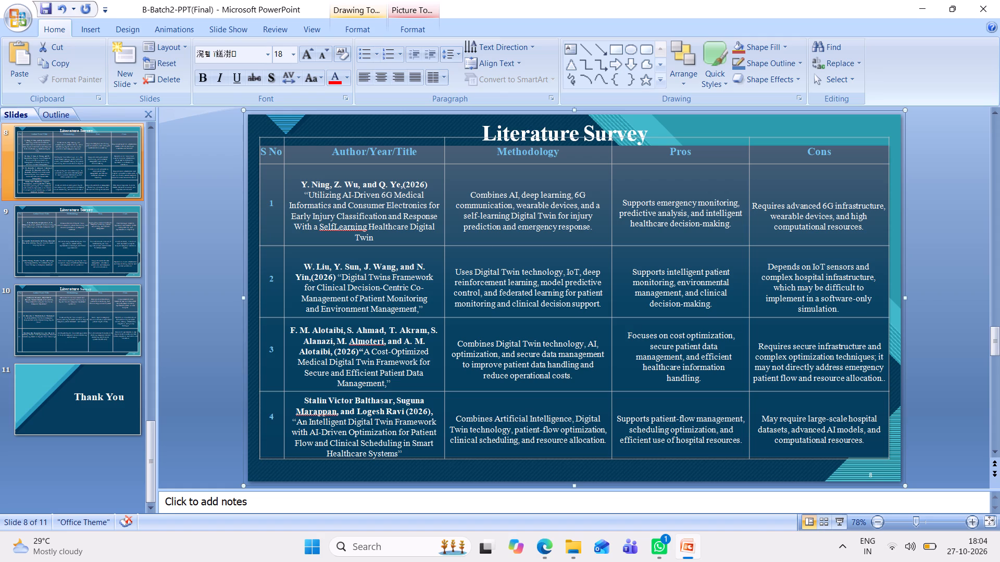
drag(608, 137, 608, 143)
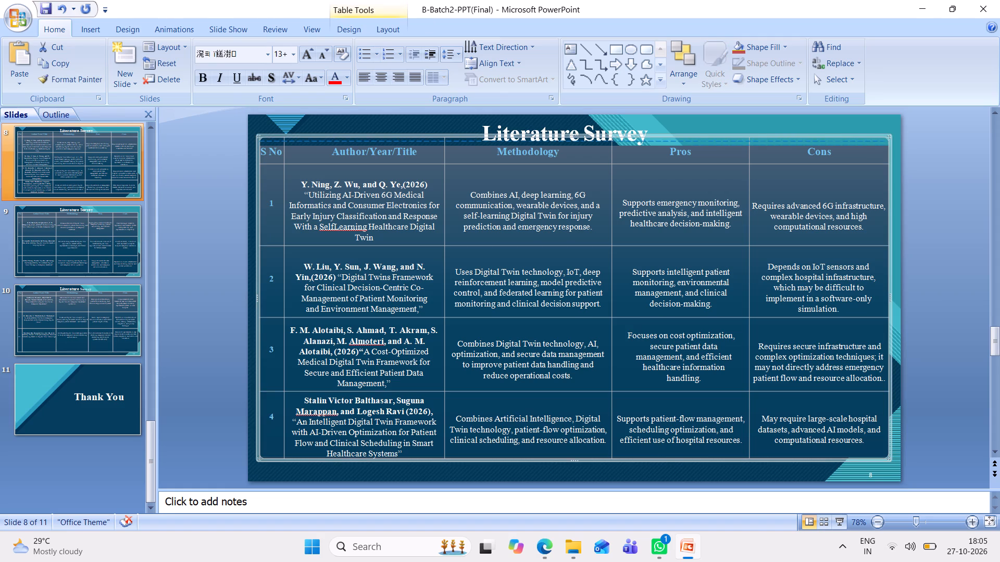
drag(608, 143, 608, 147)
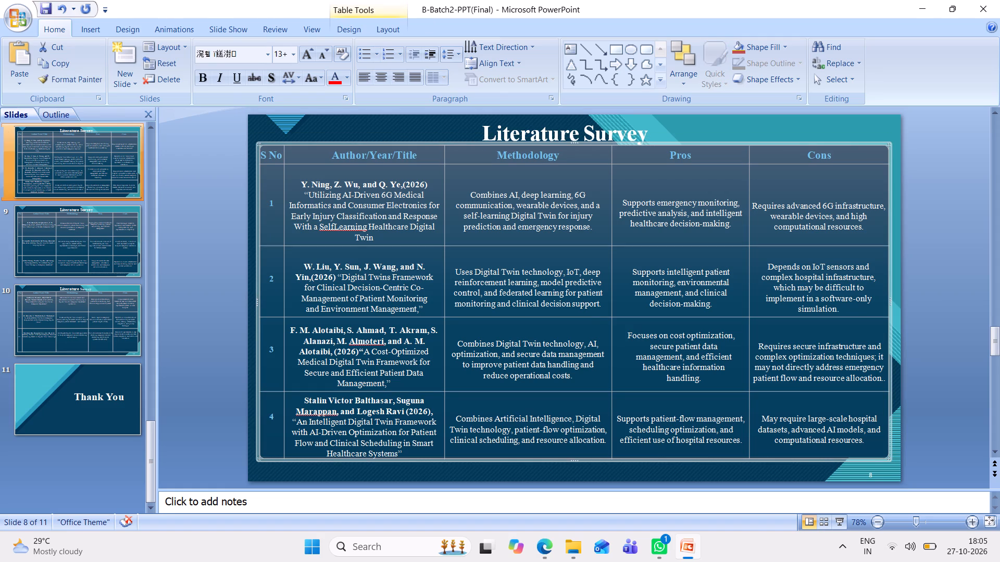
Make the slide 8 table's header row slightly taller by lowering its bottom border.
drag(698, 165, 698, 172)
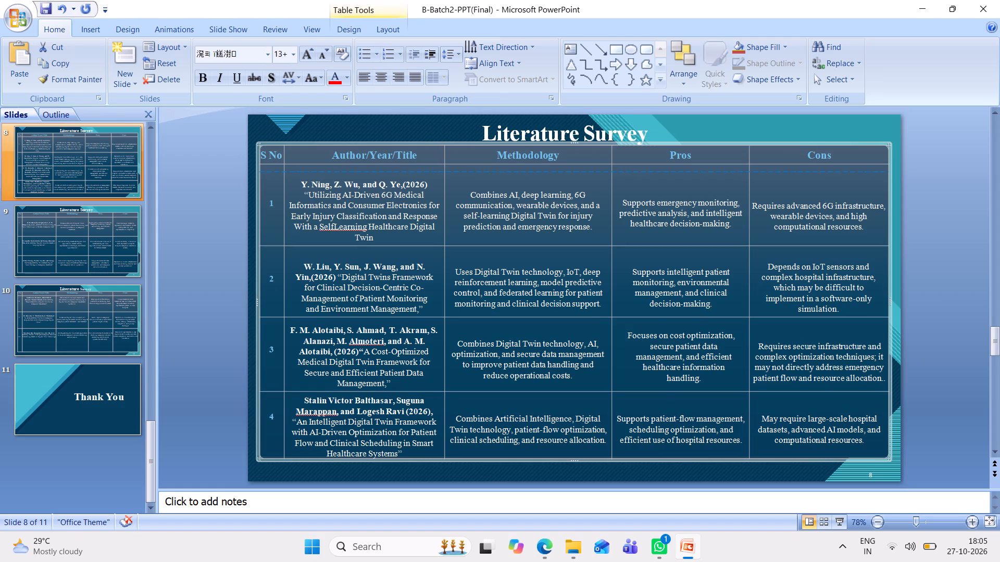
drag(698, 172, 698, 172)
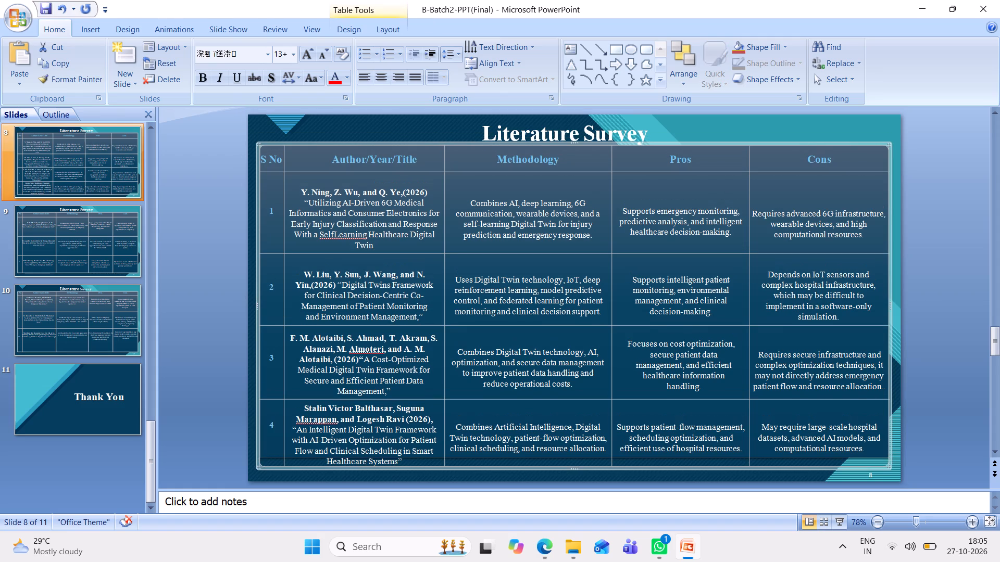
Delete an empty line above the row 1 text in both the Pros and Cons cells of the slide 8 table.
click(681, 186)
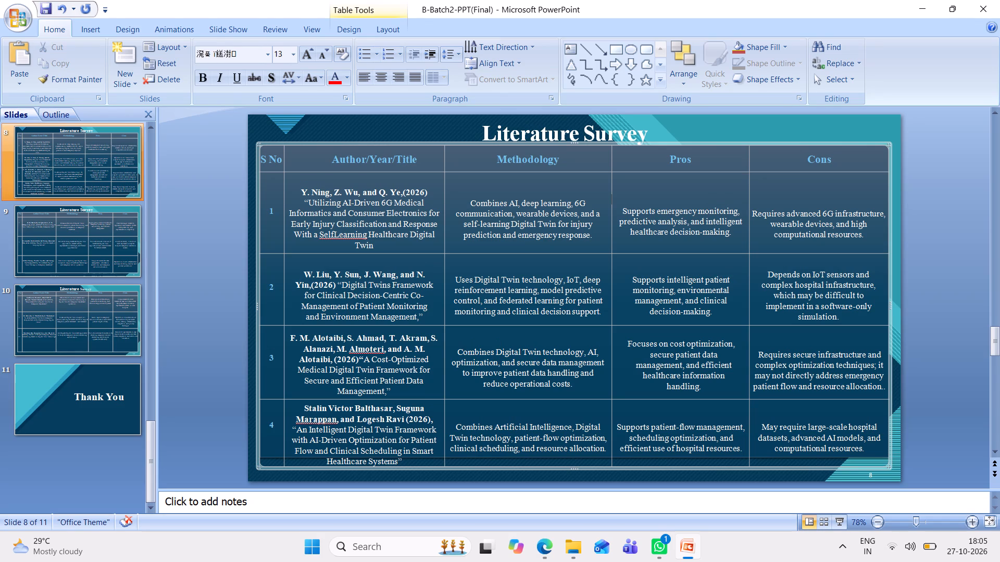
key(BackSpace)
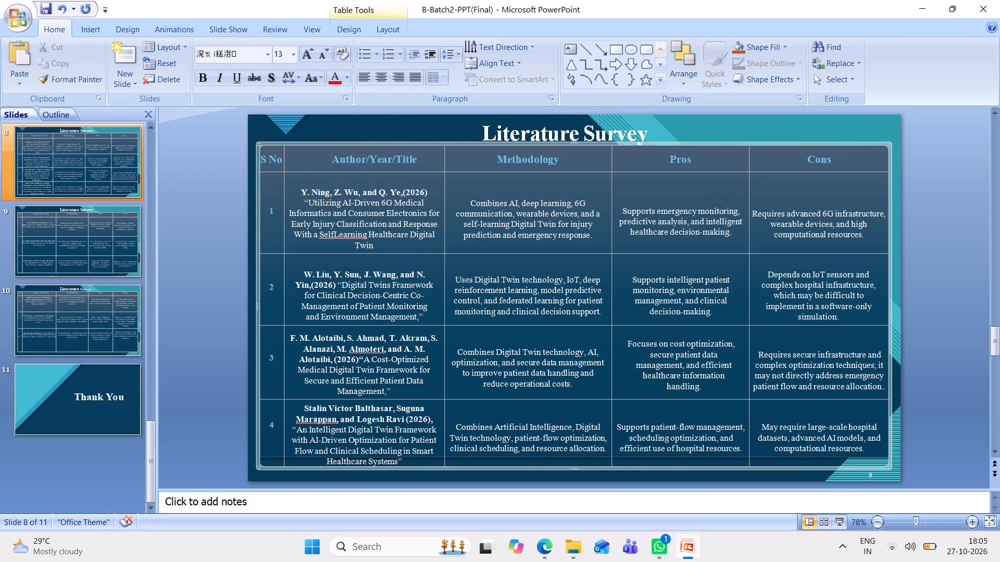
click(671, 199)
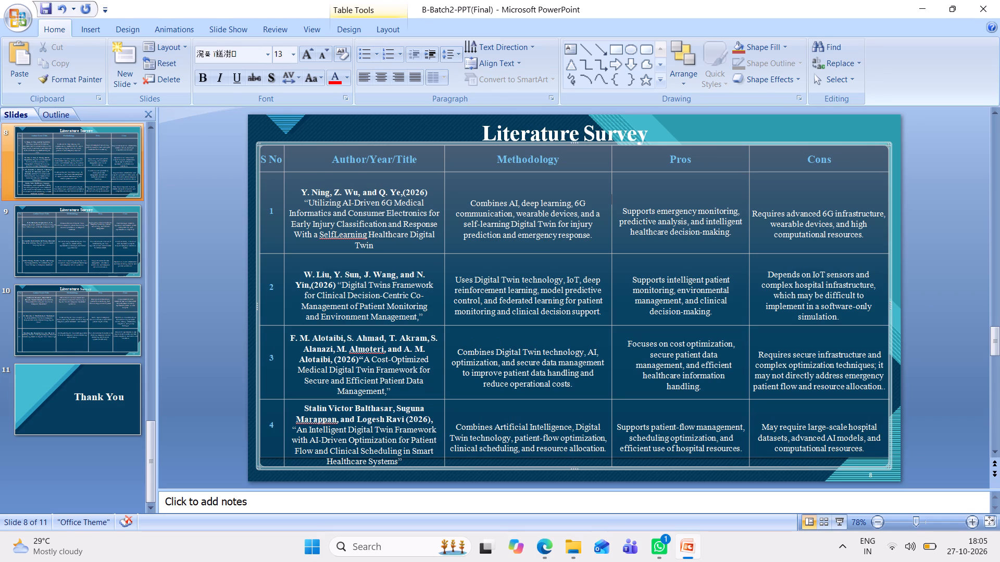
click(674, 189)
key(BackSpace)
click(771, 187)
key(BackSpace)
click(562, 188)
key(BackSpace)
drag(633, 187, 707, 200)
drag(707, 200, 726, 194)
drag(726, 194, 645, 185)
key(BackSpace)
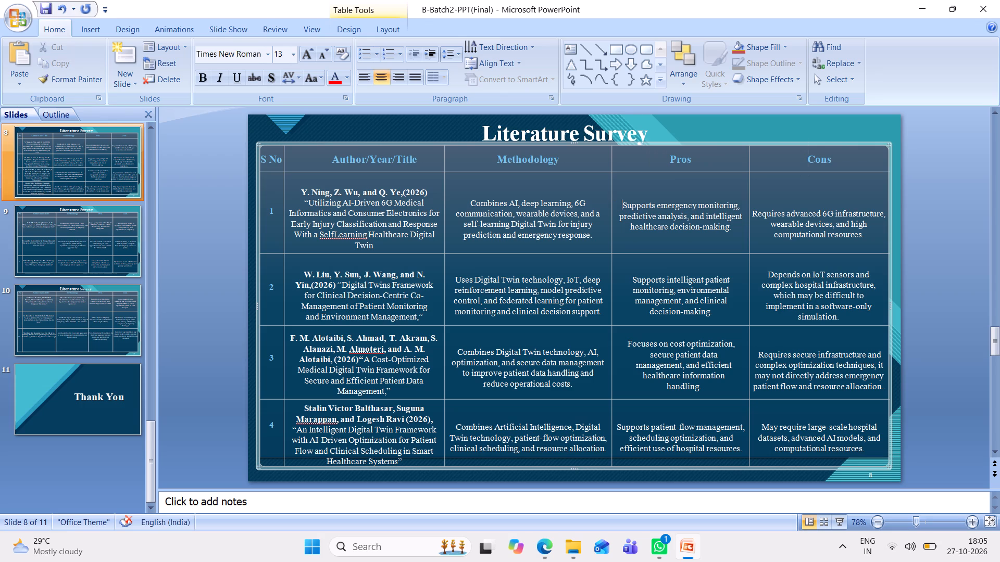
drag(810, 193, 766, 184)
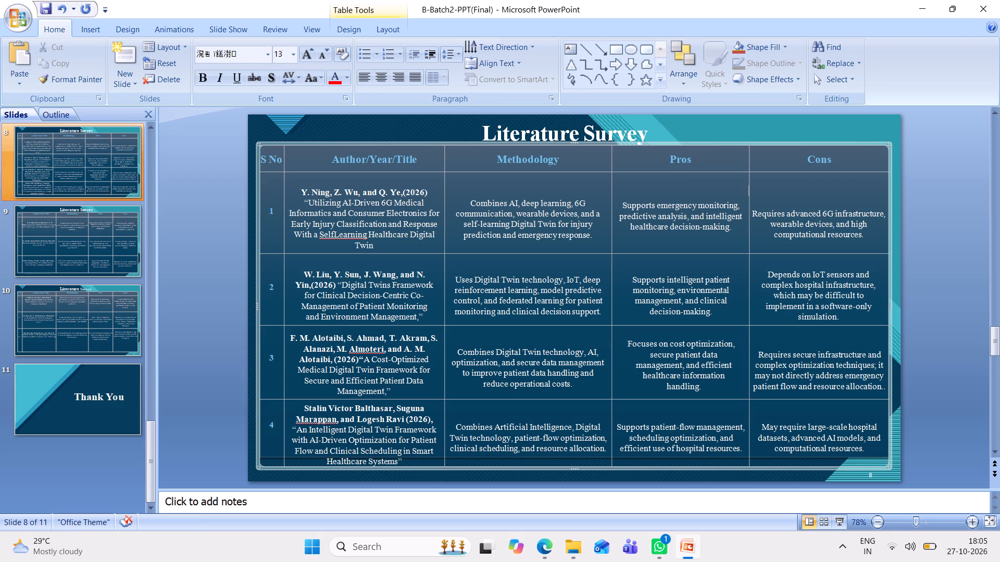
drag(766, 184, 761, 184)
key(BackSpace)
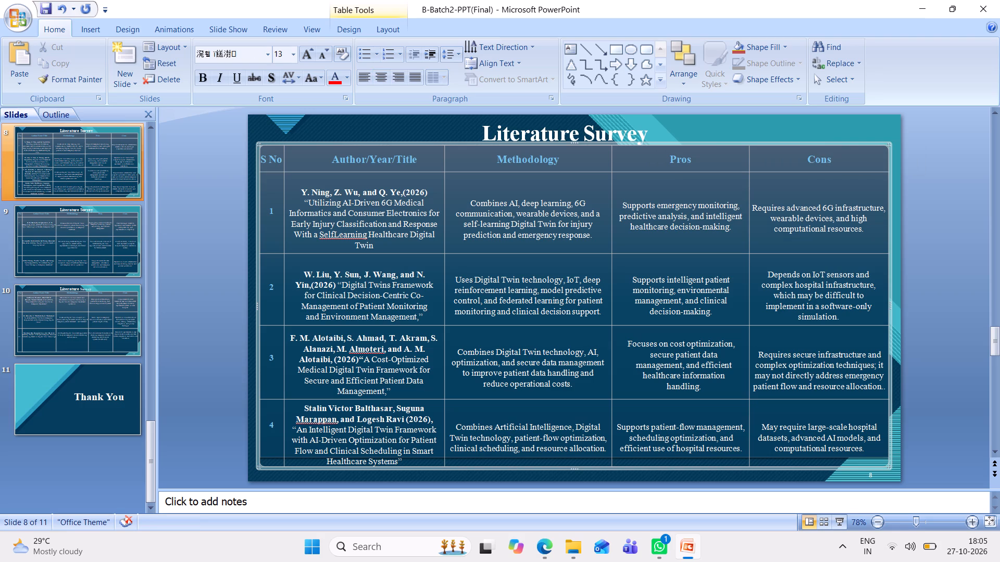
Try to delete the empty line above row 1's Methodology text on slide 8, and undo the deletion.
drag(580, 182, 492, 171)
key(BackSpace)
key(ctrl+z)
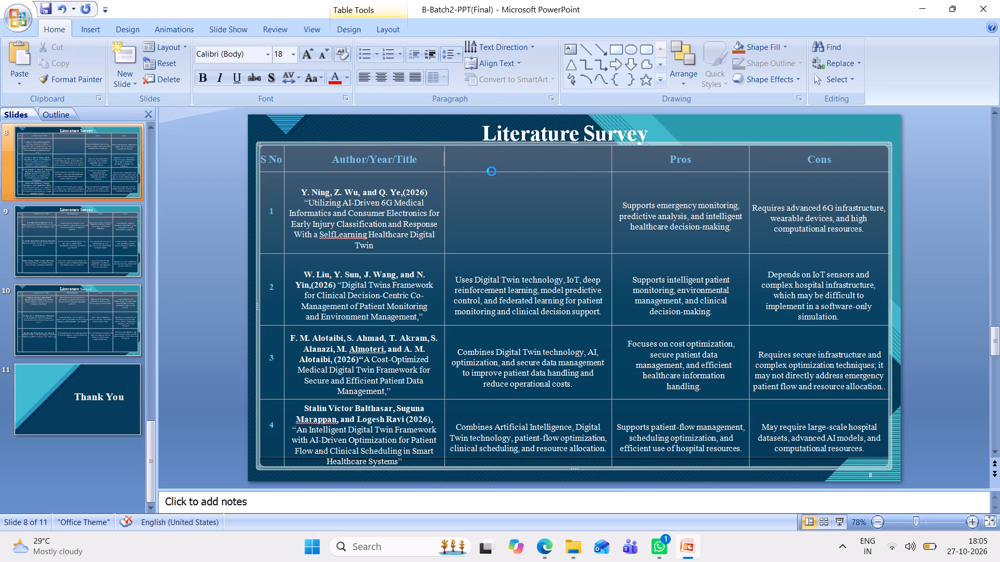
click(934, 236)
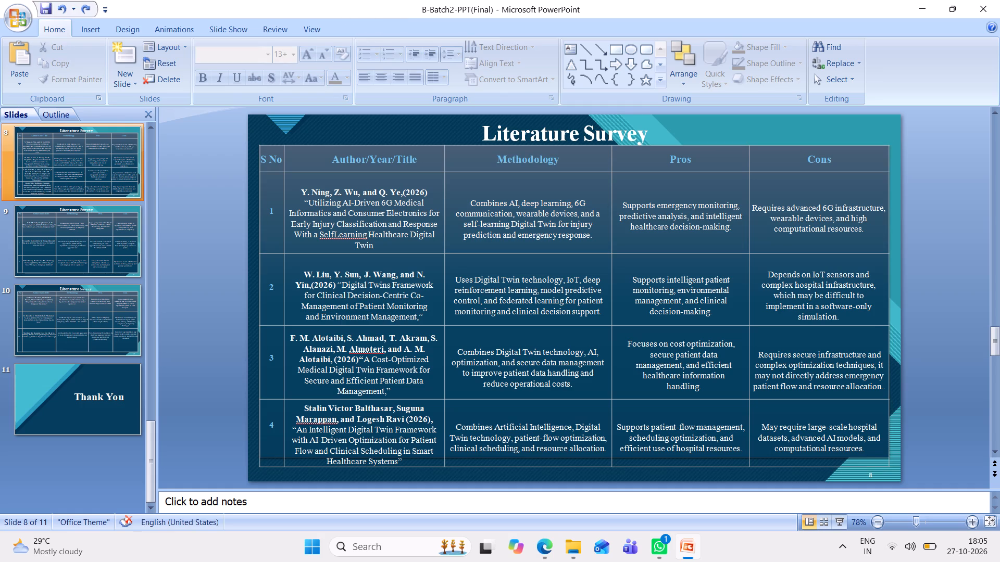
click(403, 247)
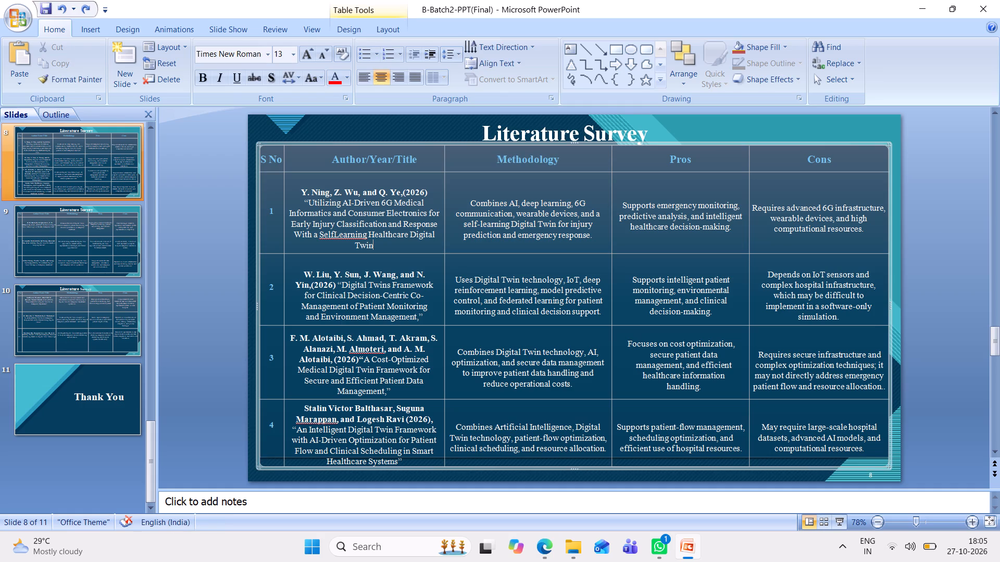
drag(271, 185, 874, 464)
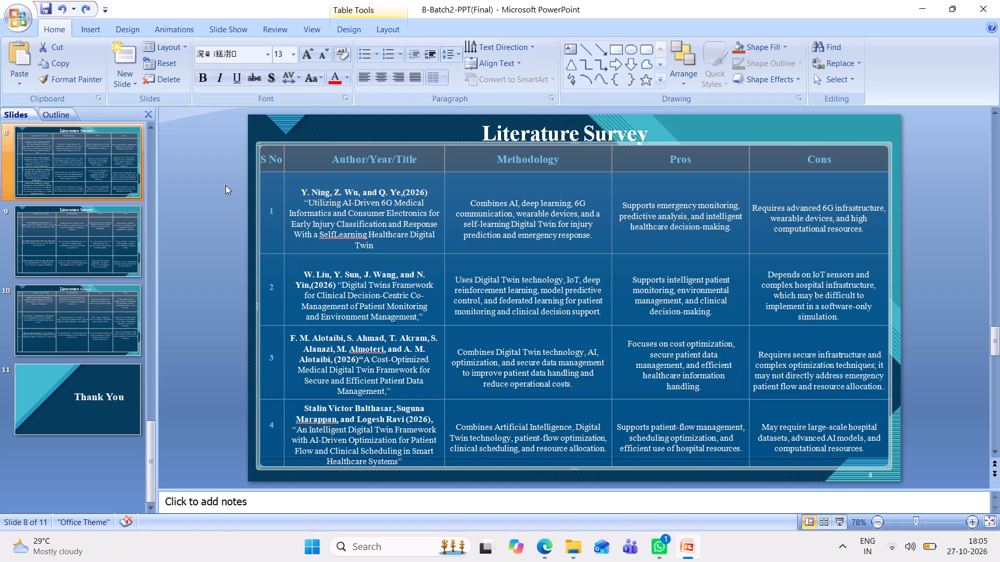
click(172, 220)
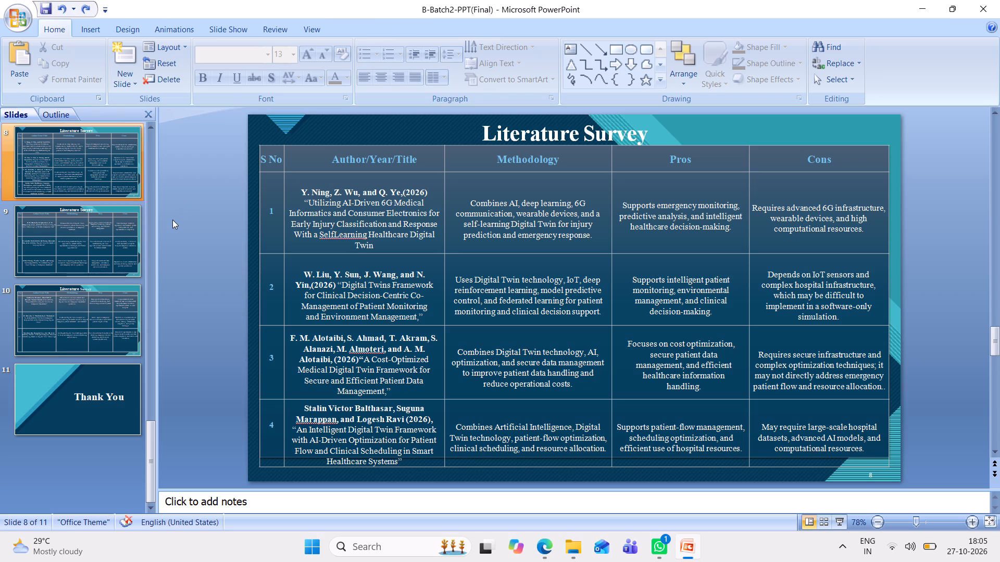
On slide 9, make the literature table's header row taller and shorten rows 5 and 6 slightly.
click(102, 243)
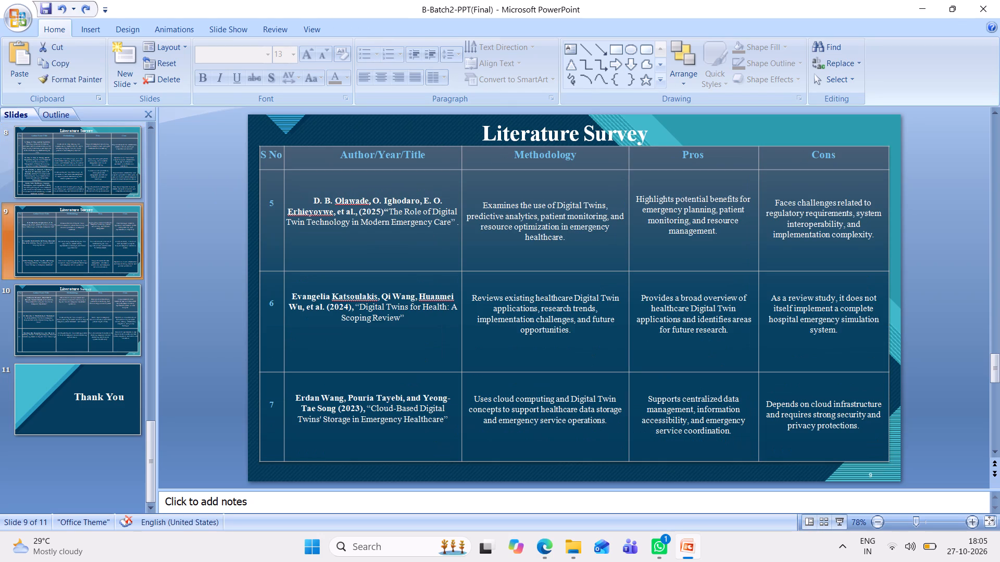
drag(433, 172, 433, 178)
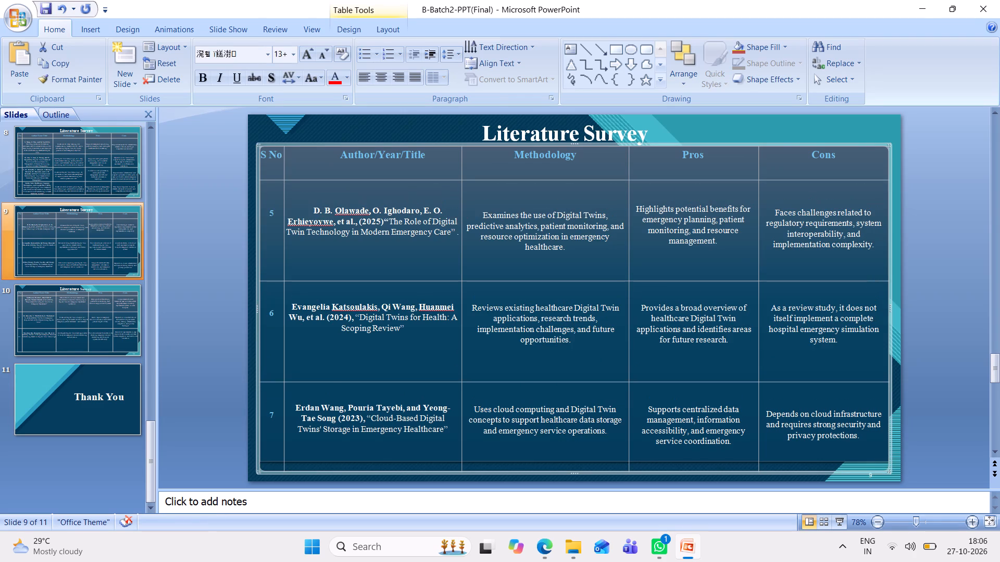
drag(426, 281, 427, 268)
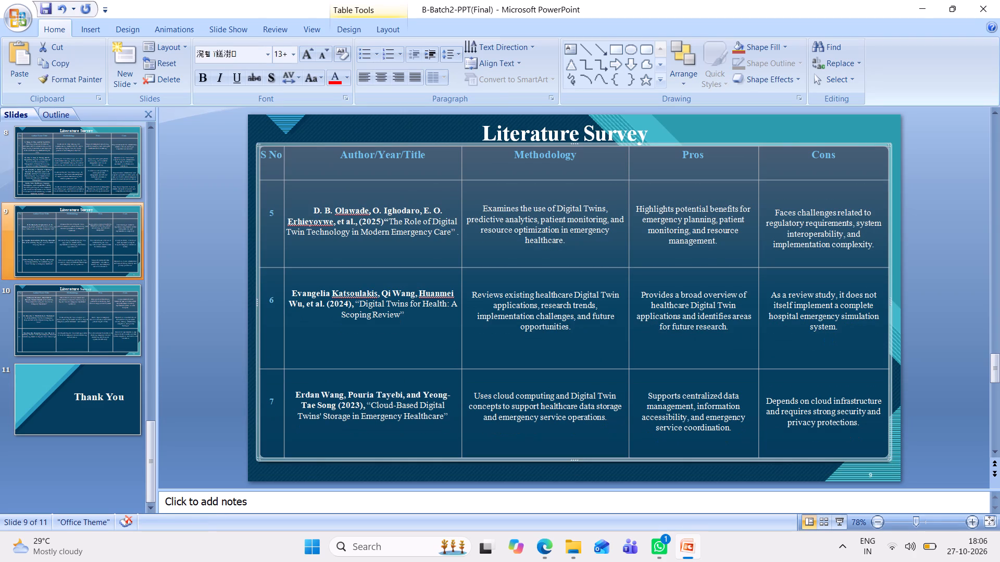
drag(424, 369, 424, 364)
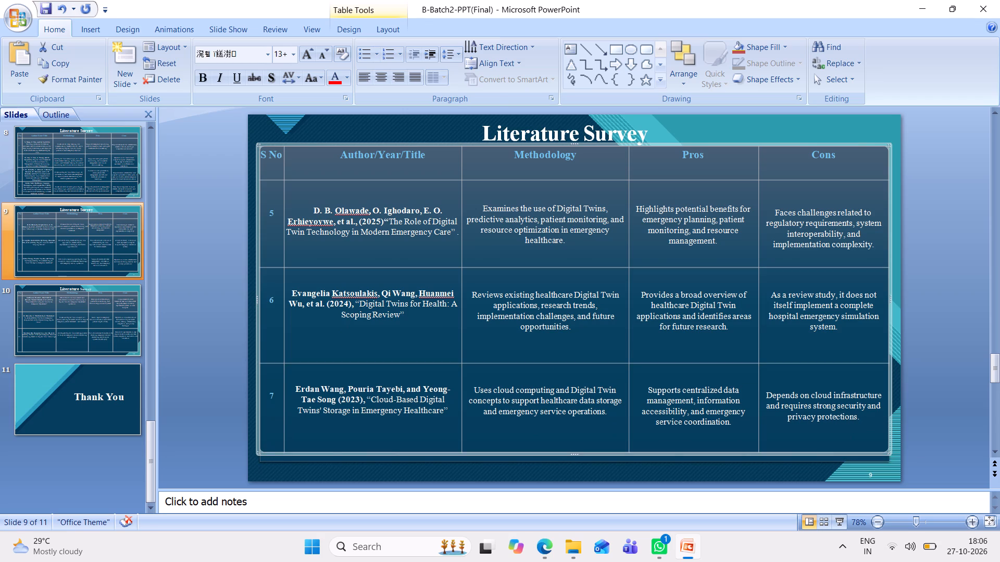
Refit the header row of the slide 9 table and position the table just below the Literature Survey title.
drag(531, 148, 531, 159)
drag(535, 181, 535, 182)
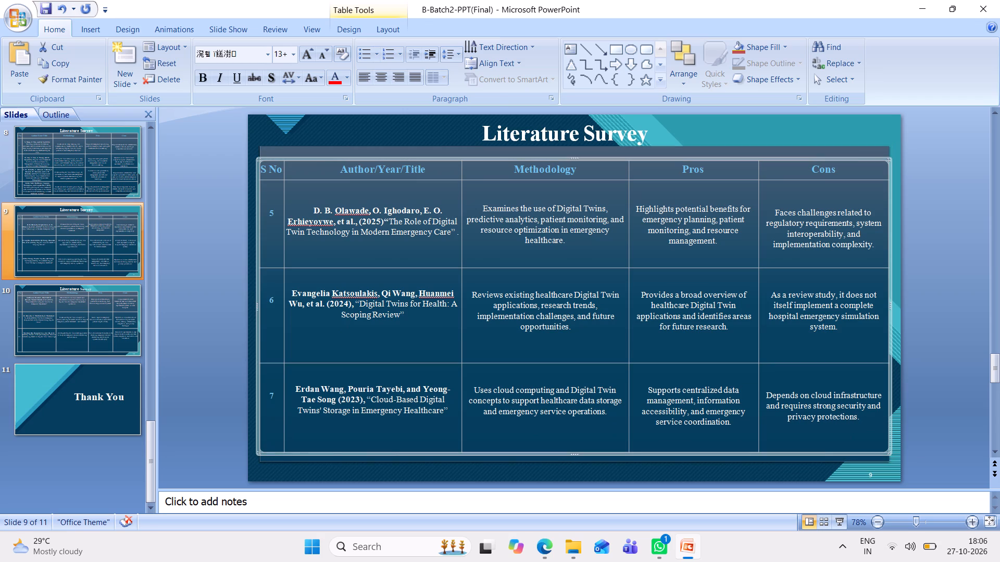
drag(535, 182, 535, 190)
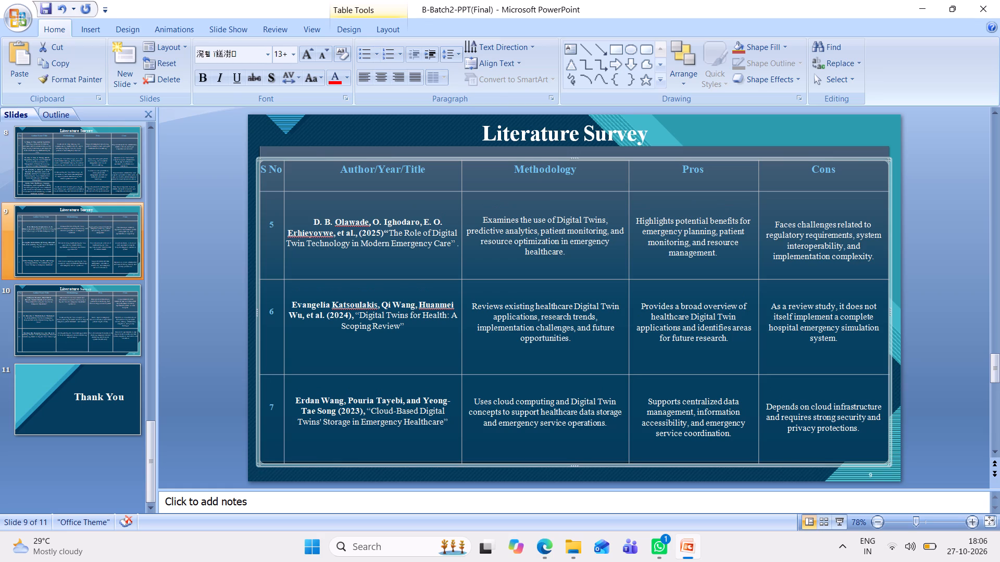
drag(530, 161, 530, 158)
drag(530, 158, 531, 148)
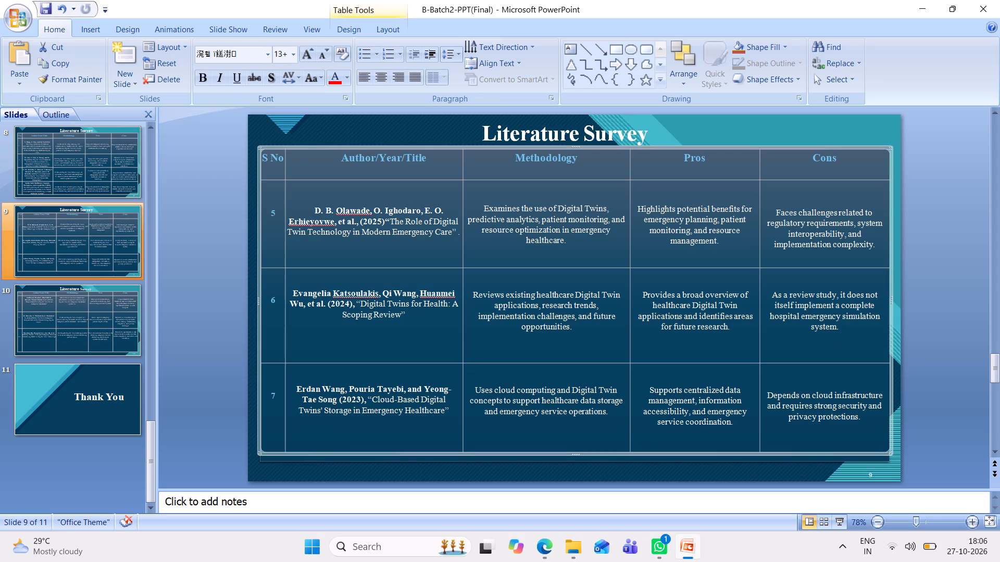
Align the text of the slide 9 table's body cells, from Author/Year/Title to Cons, vertically to the middle.
click(484, 344)
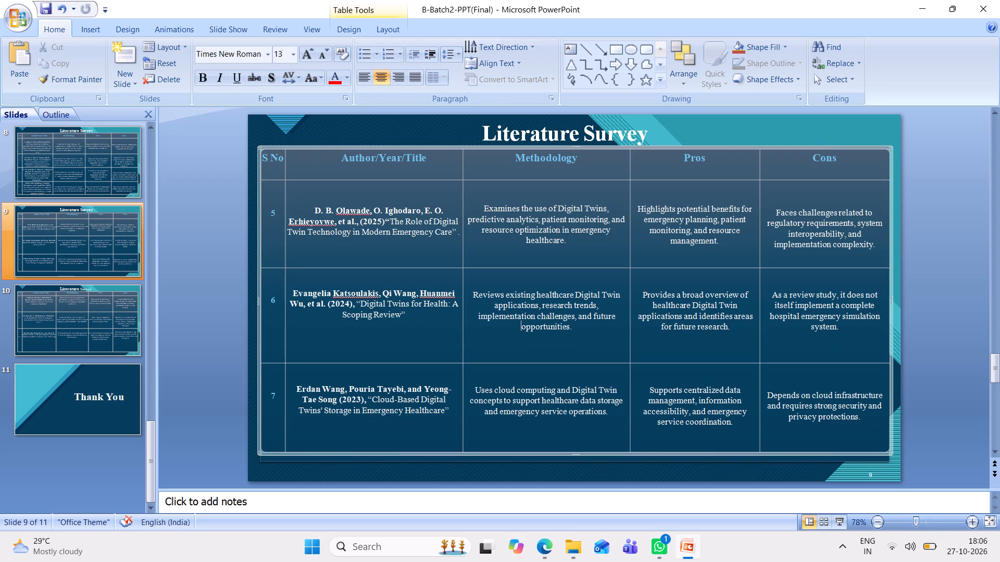
drag(838, 433, 298, 158)
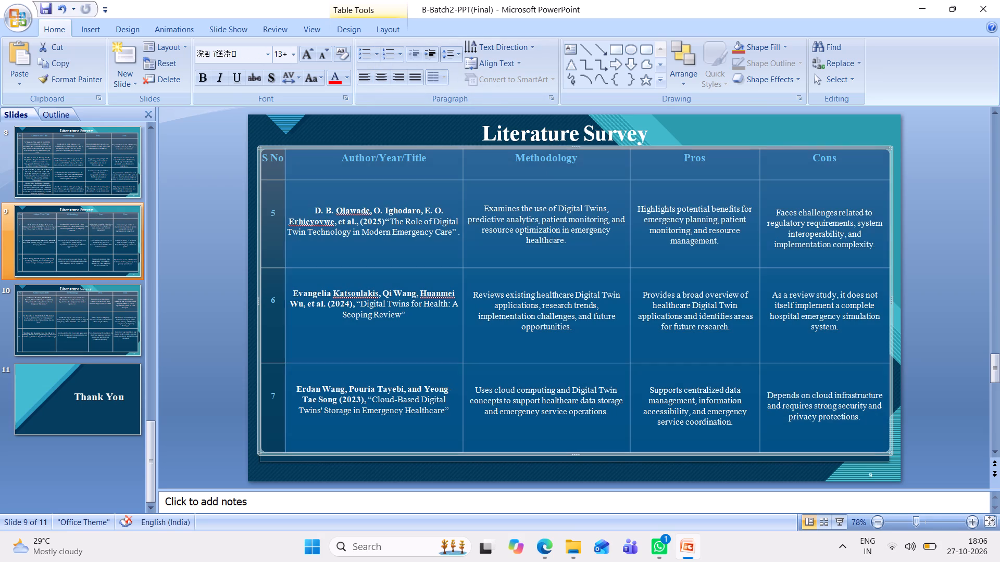
drag(298, 158, 292, 197)
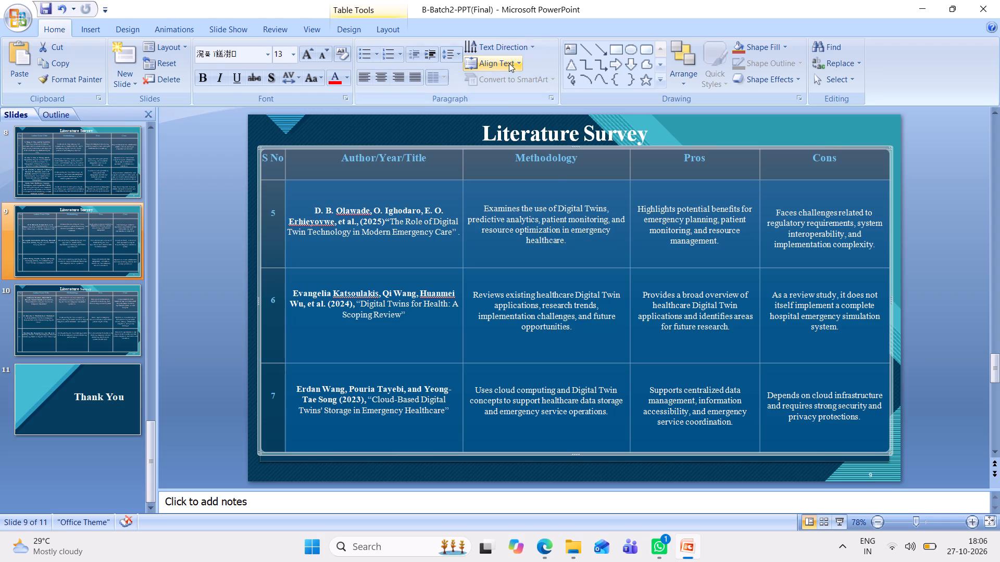
click(508, 66)
click(521, 135)
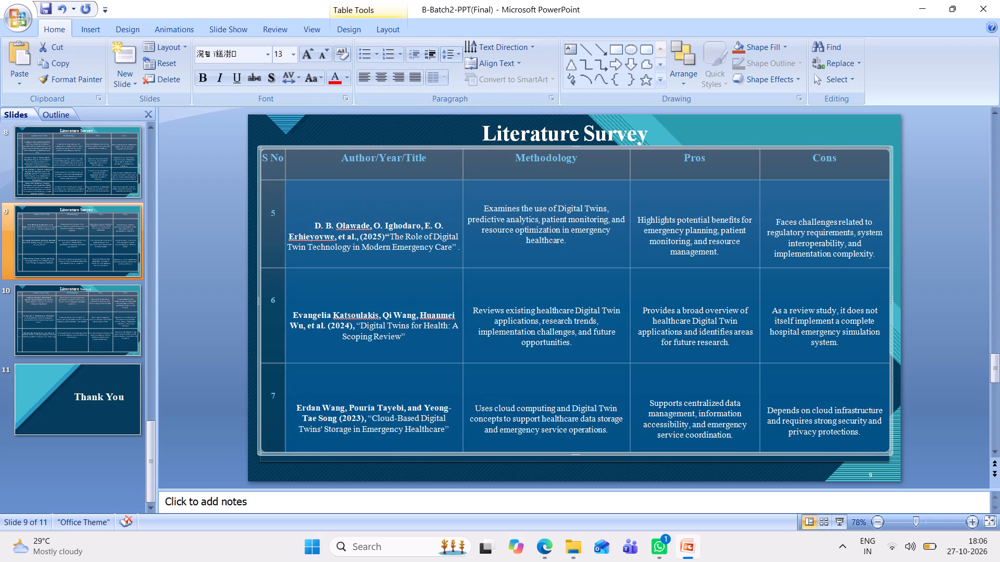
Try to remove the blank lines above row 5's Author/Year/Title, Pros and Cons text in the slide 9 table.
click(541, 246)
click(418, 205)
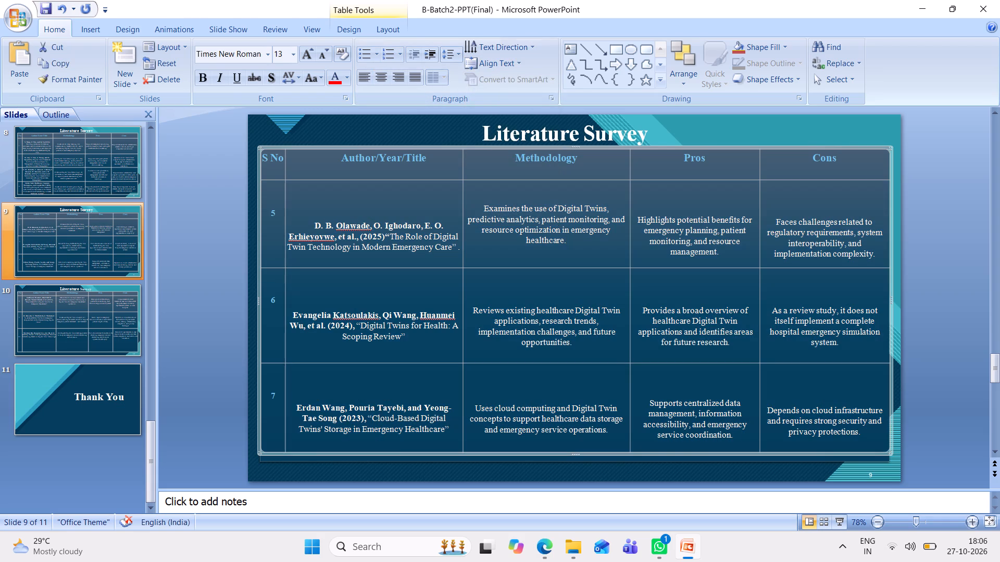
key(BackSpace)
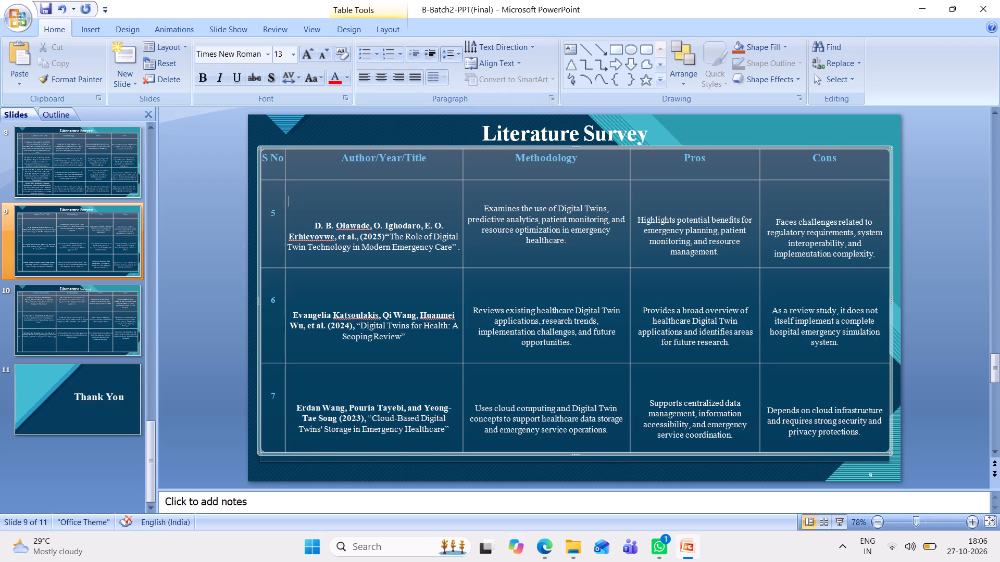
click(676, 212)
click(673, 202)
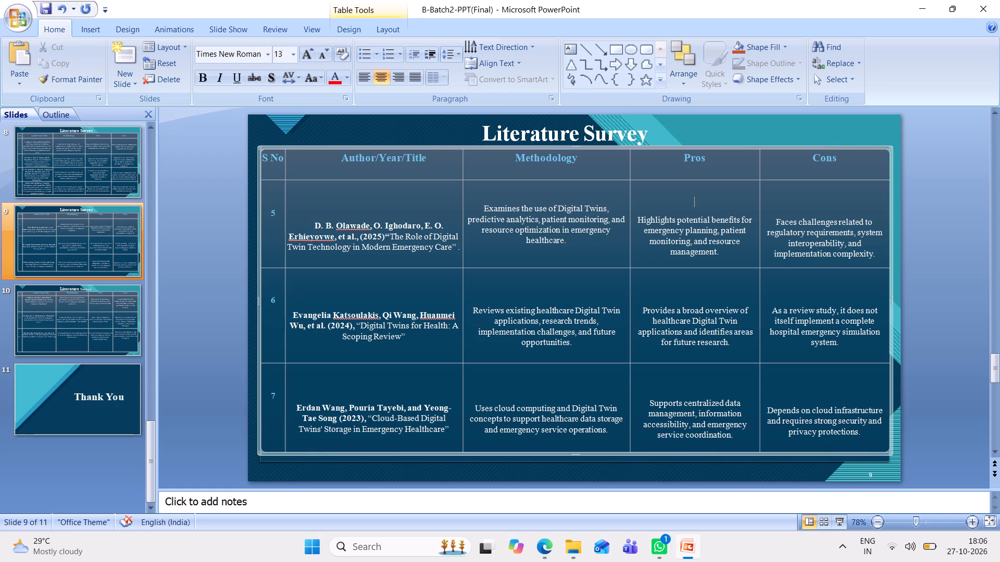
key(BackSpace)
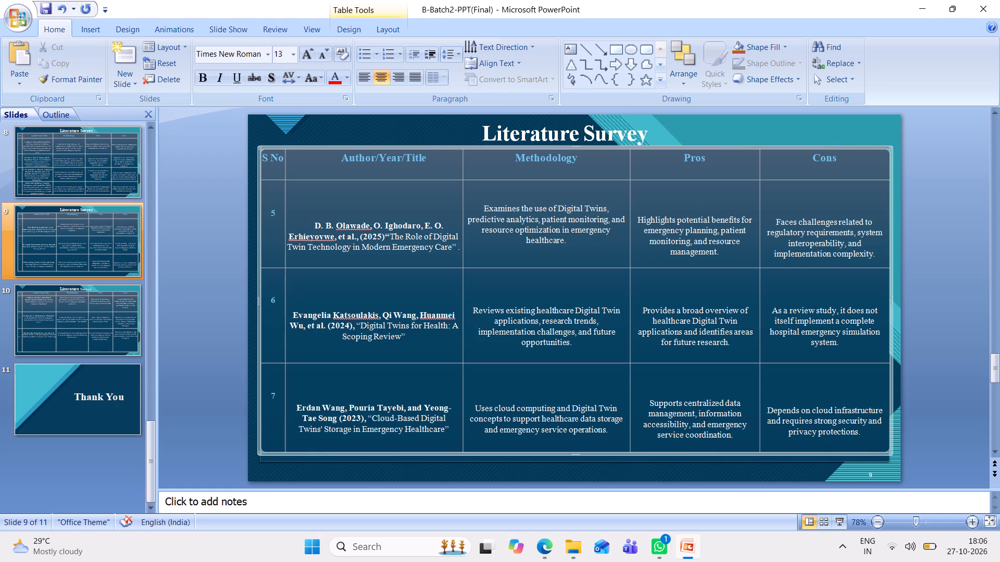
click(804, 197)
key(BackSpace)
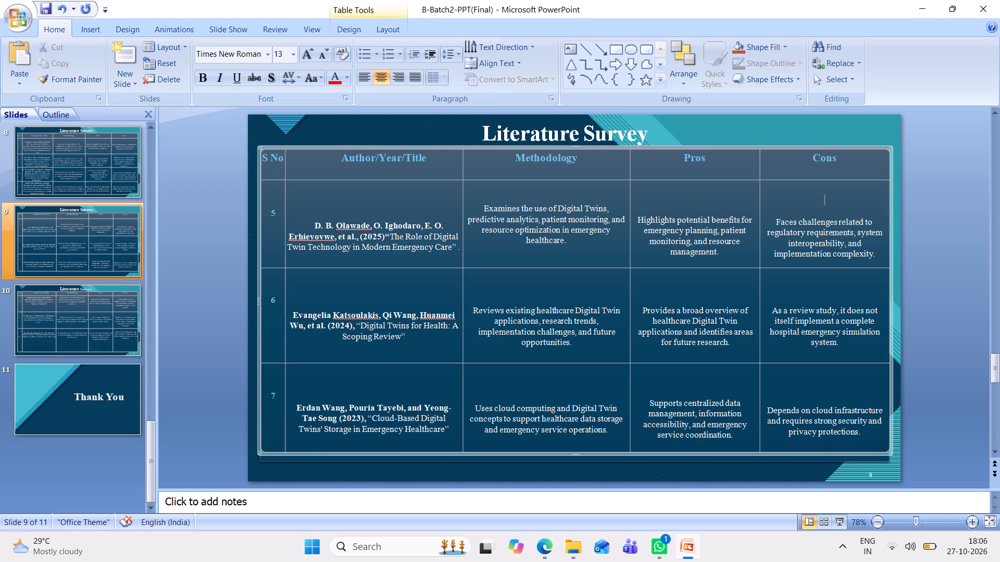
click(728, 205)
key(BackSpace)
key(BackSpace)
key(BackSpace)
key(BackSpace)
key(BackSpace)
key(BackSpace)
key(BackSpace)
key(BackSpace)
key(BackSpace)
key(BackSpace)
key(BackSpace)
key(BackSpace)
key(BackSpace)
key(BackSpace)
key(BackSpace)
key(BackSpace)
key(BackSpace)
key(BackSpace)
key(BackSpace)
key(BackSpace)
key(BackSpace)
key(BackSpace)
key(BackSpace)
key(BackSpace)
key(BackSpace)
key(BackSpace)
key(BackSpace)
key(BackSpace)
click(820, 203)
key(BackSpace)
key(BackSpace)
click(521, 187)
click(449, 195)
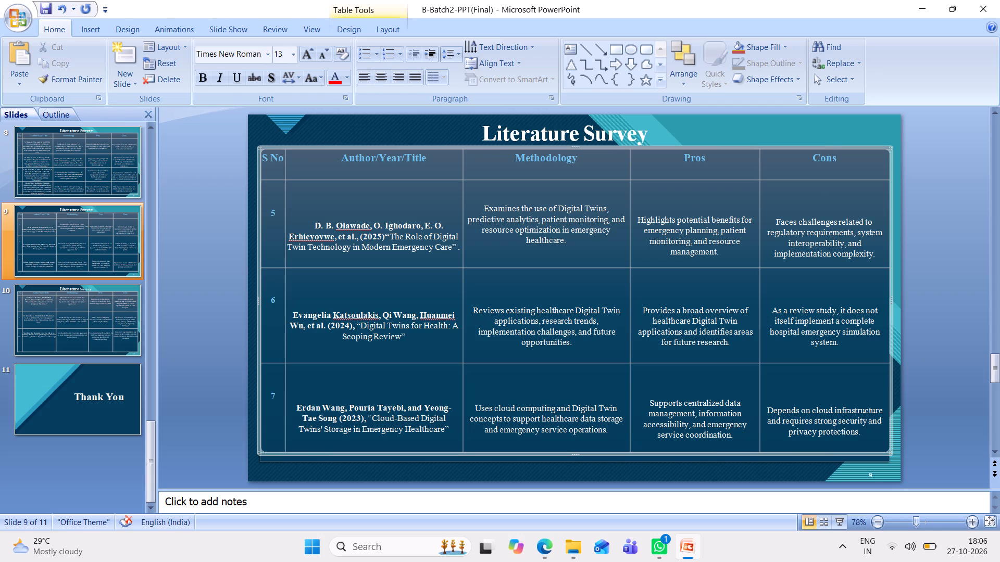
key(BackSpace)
Reduce the blank space above row 6's Methodology, Pros and Cons text in the slide 9 table, and try the same for Author/Year/Title.
click(336, 297)
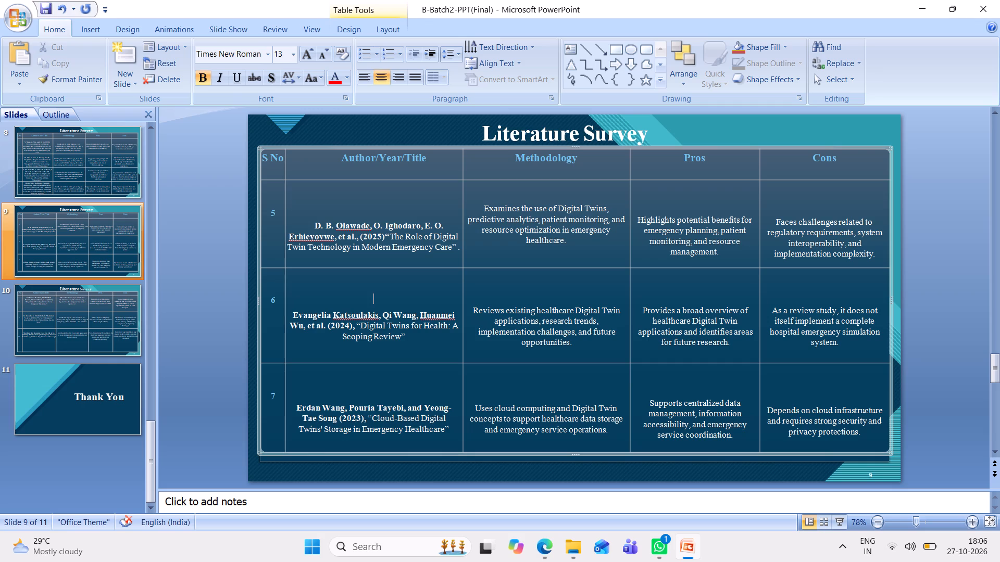
key(BackSpace)
key(BackSpace)
key(BackSpace)
click(476, 288)
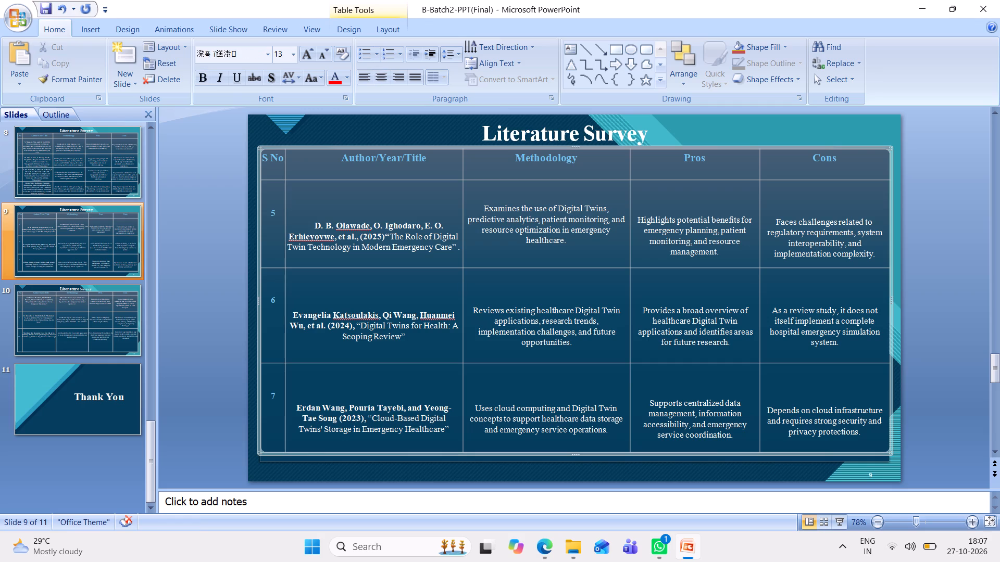
click(523, 297)
key(BackSpace)
key(BackSpace)
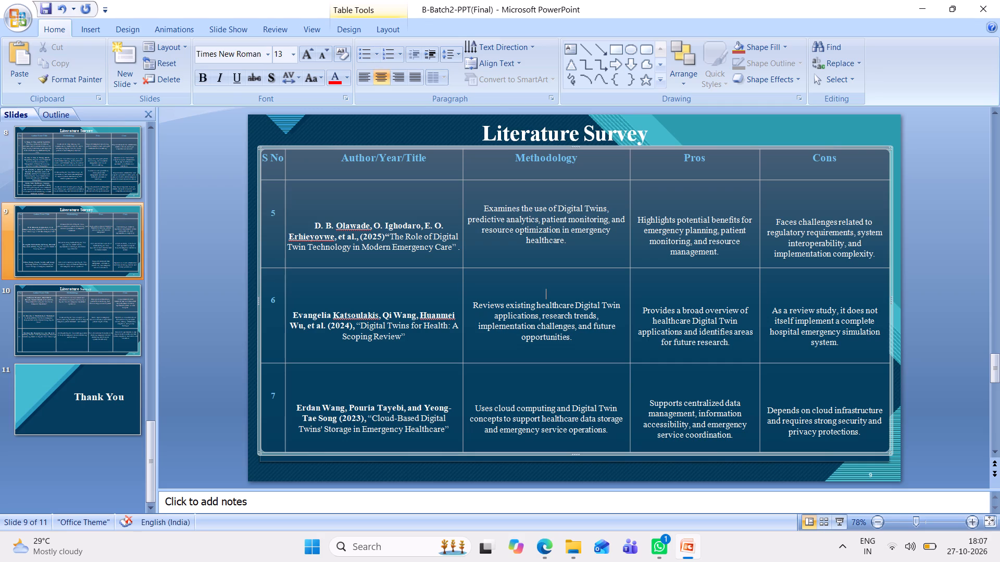
click(676, 295)
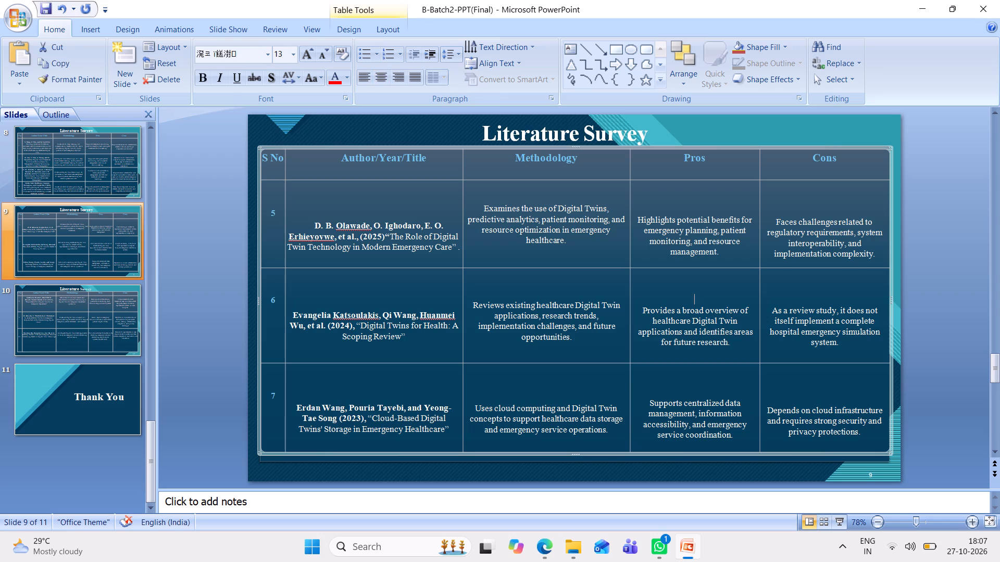
key(BackSpace)
key(BackSpace)
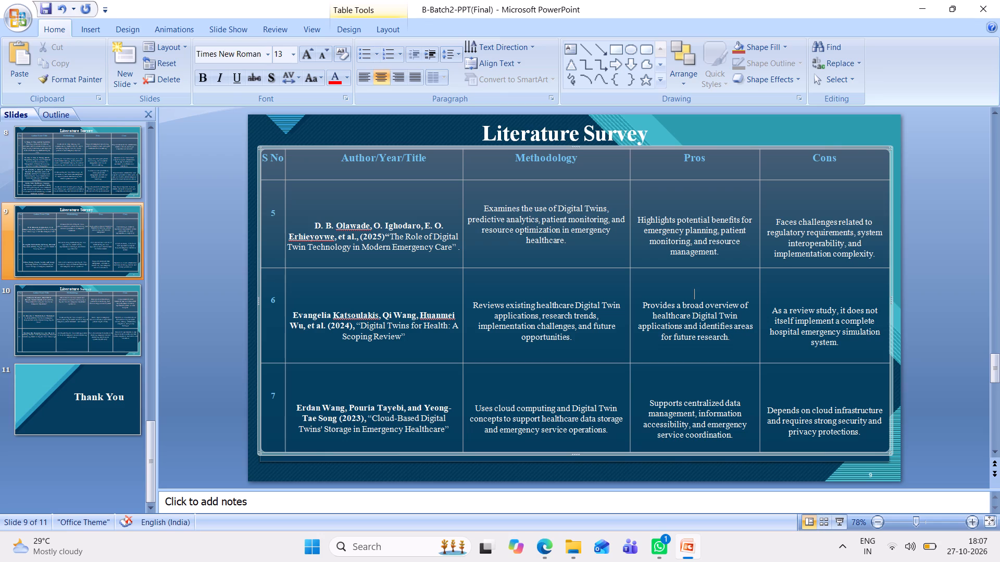
click(824, 298)
key(BackSpace)
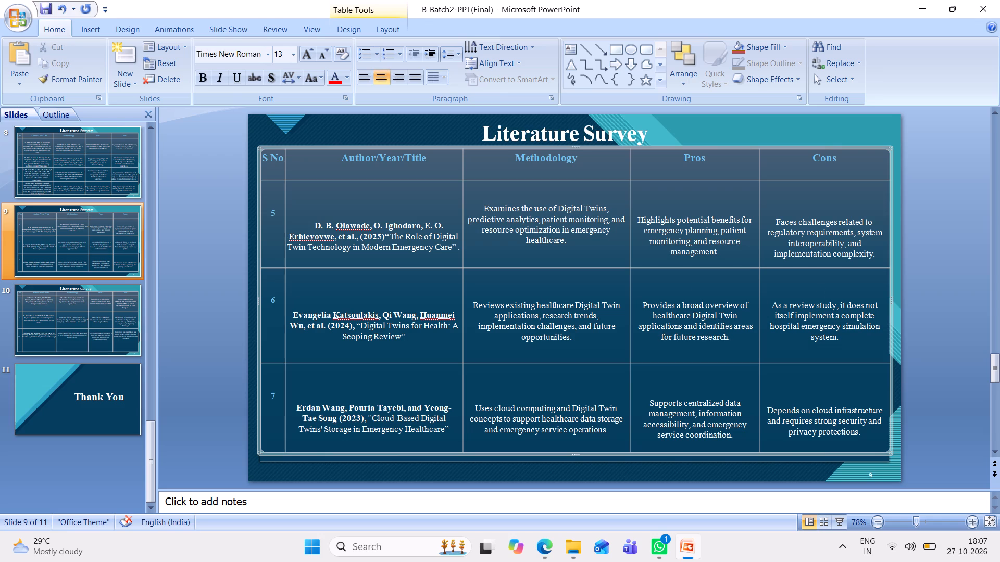
key(BackSpace)
click(391, 303)
key(BackSpace)
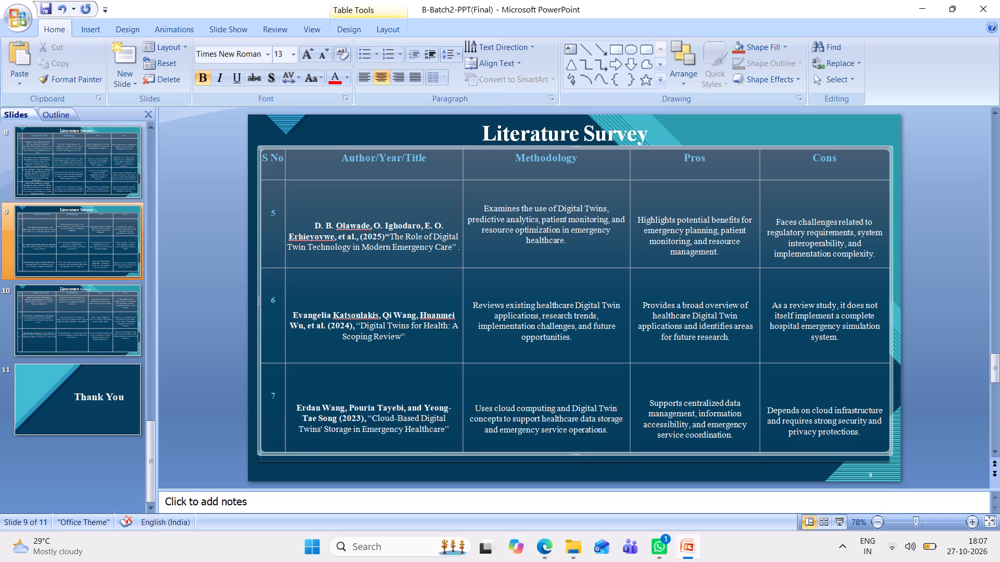
Reduce the blank space above row 7's Methodology, Pros and Cons text on slide 9, and try the same for Author/Year/Title.
click(390, 384)
key(BackSpace)
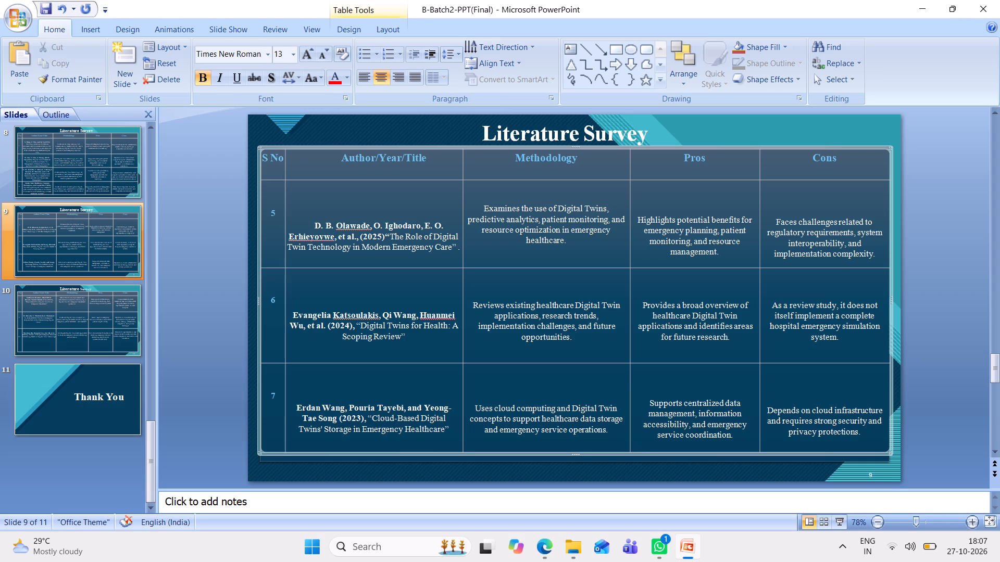
click(538, 394)
key(BackSpace)
key(BackSpace)
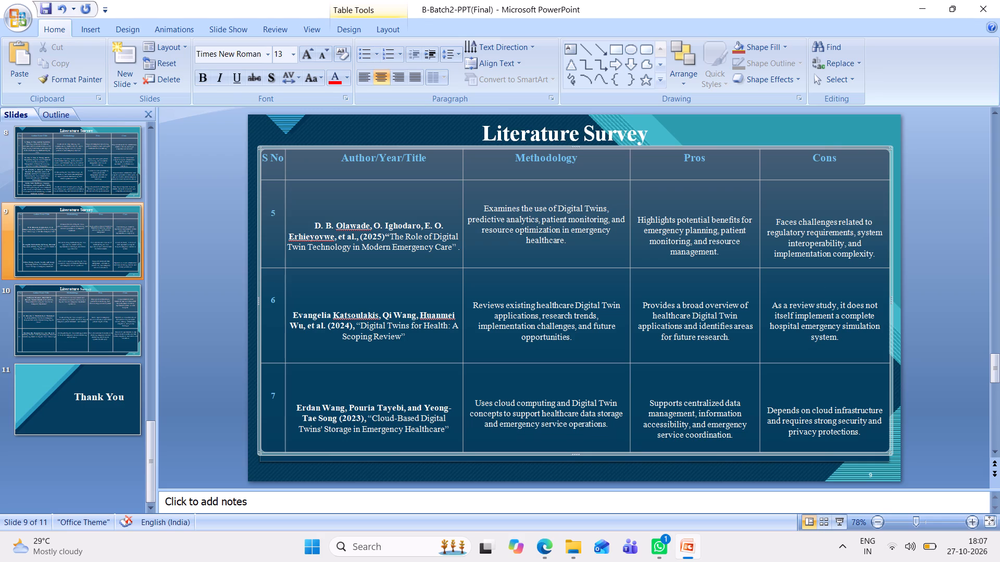
click(685, 390)
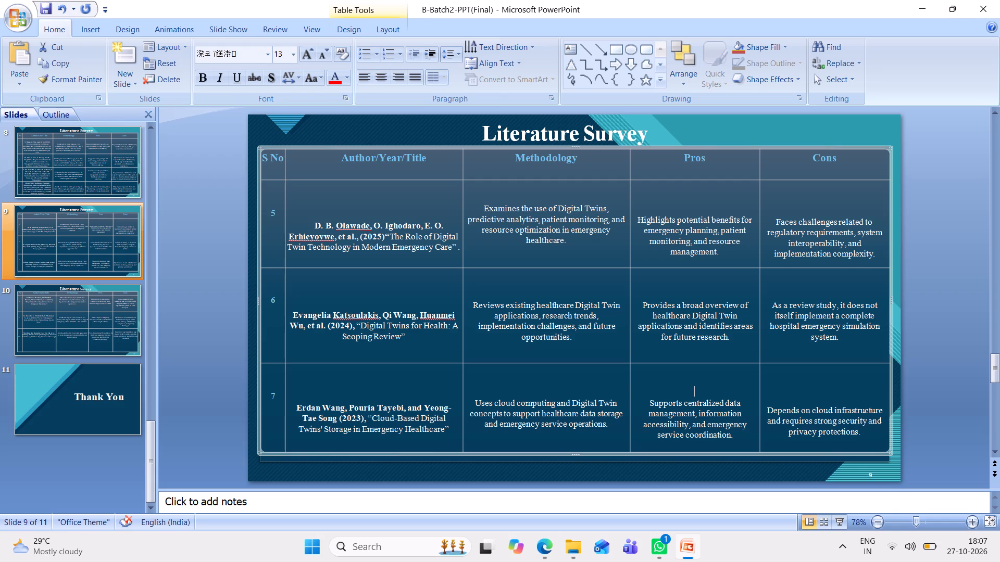
key(BackSpace)
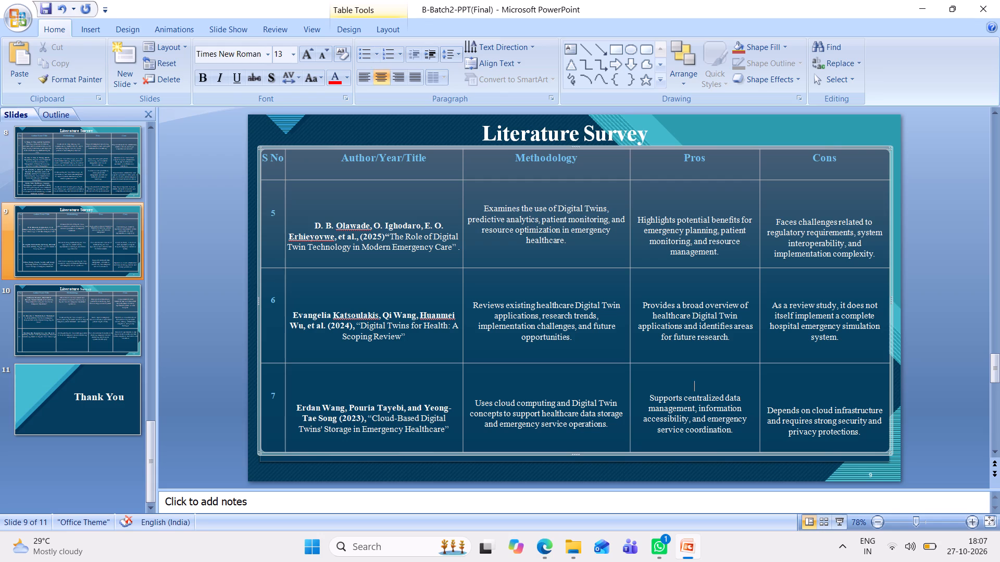
click(815, 391)
click(822, 397)
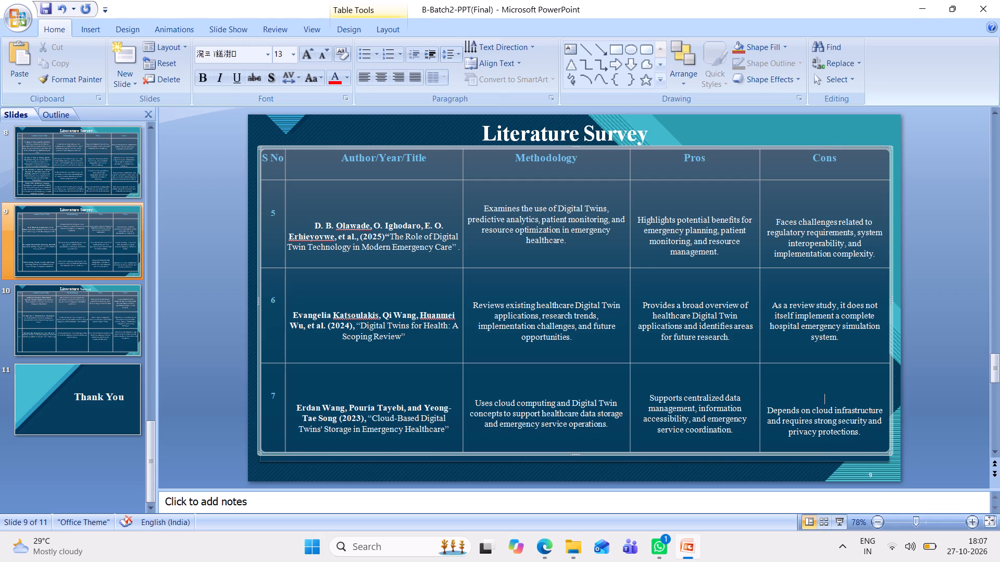
key(BackSpace)
key(BackSpace)
key(BackSpace)
key(BackSpace)
key(BackSpace)
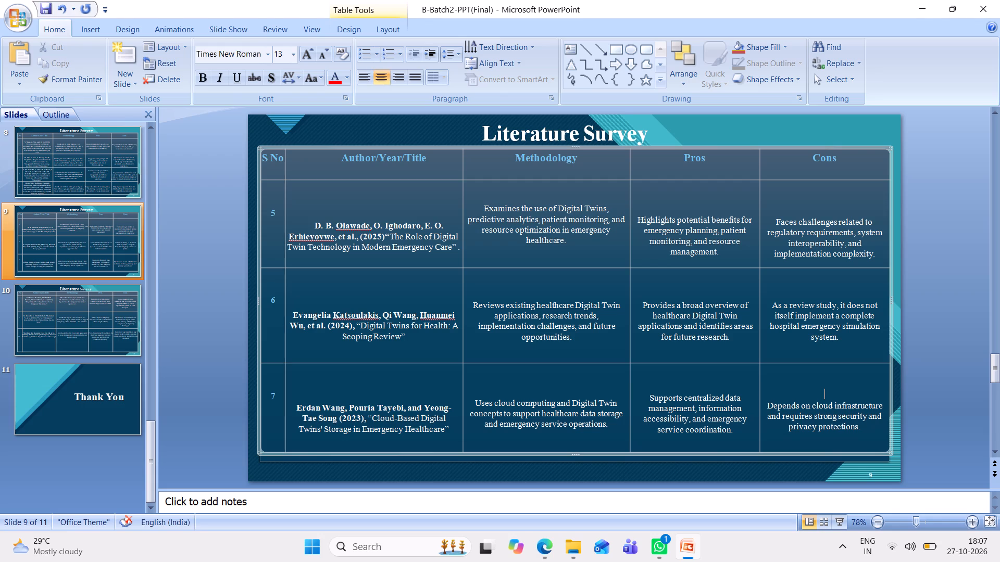
click(982, 372)
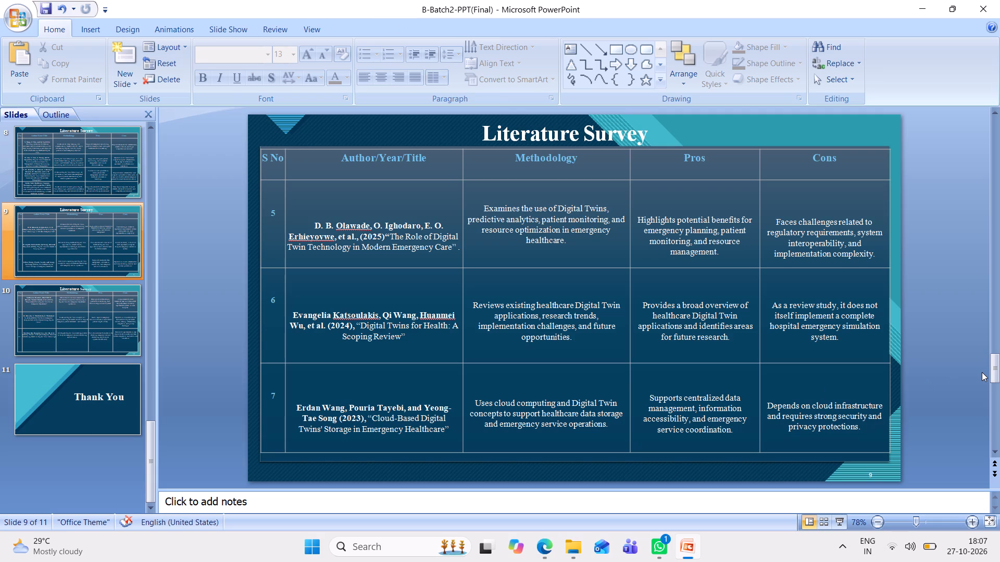
On slide 10, align the text of the table's body cells, from Author/Year/Title to Cons, vertically to the middle.
click(112, 322)
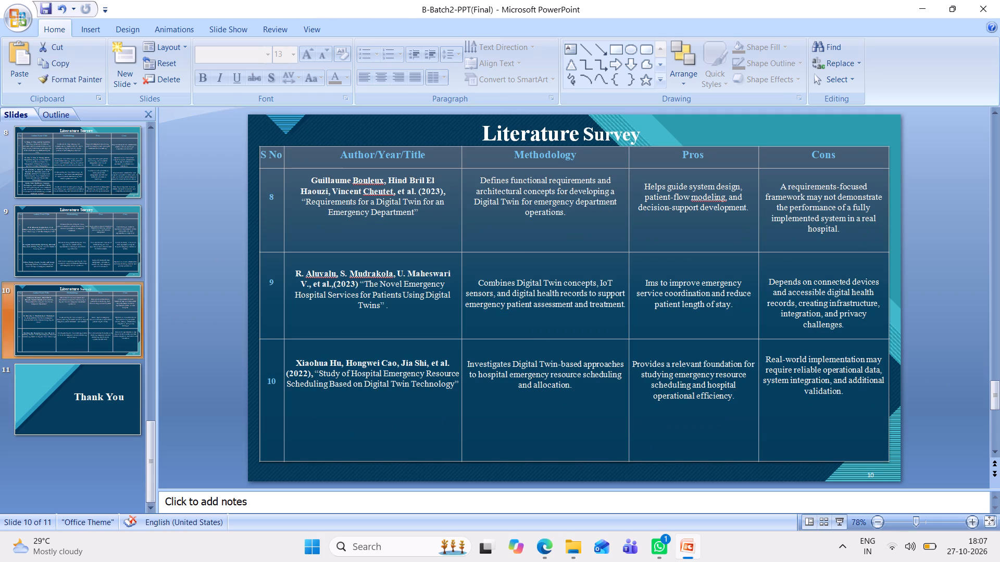
drag(301, 193, 698, 412)
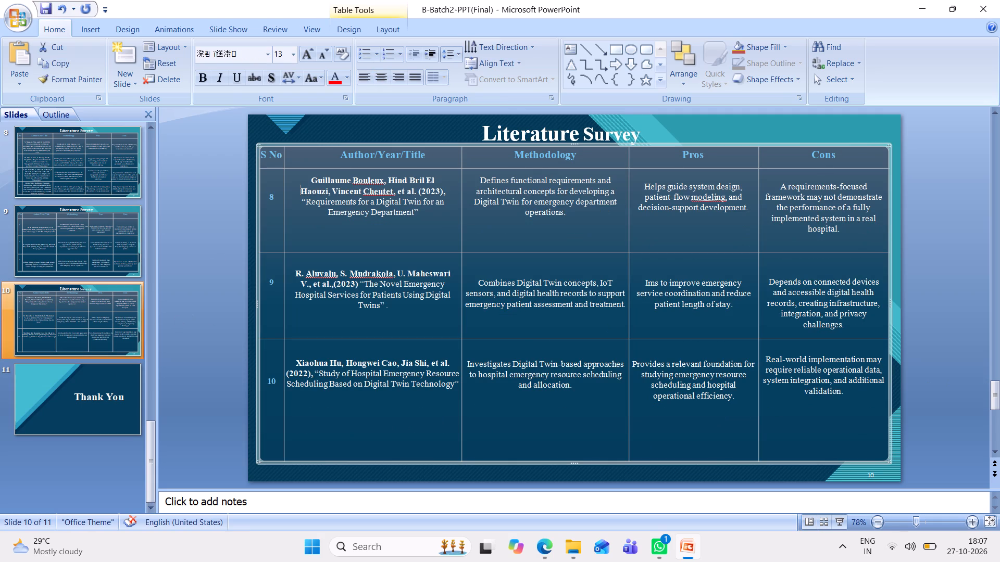
drag(698, 412, 798, 421)
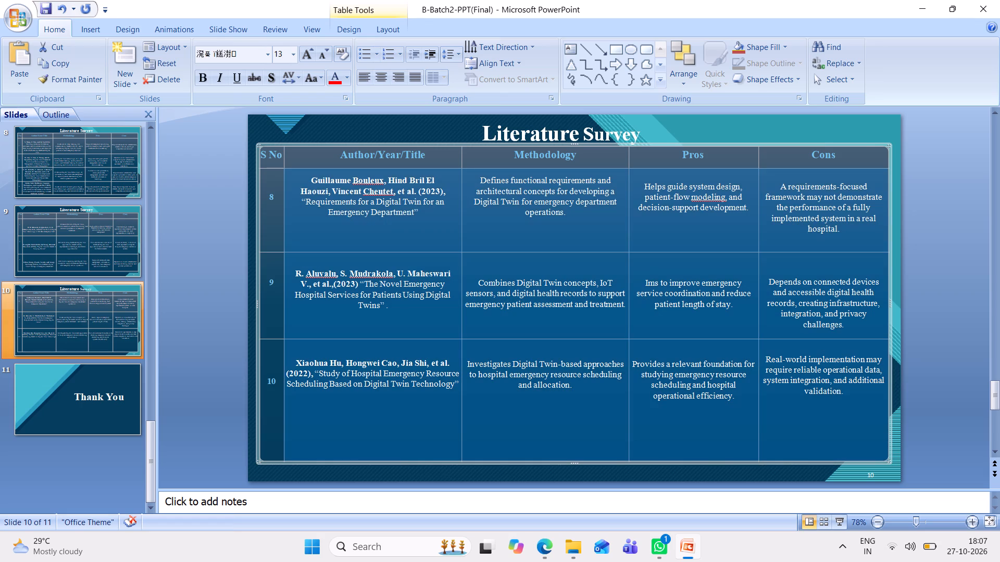
click(516, 60)
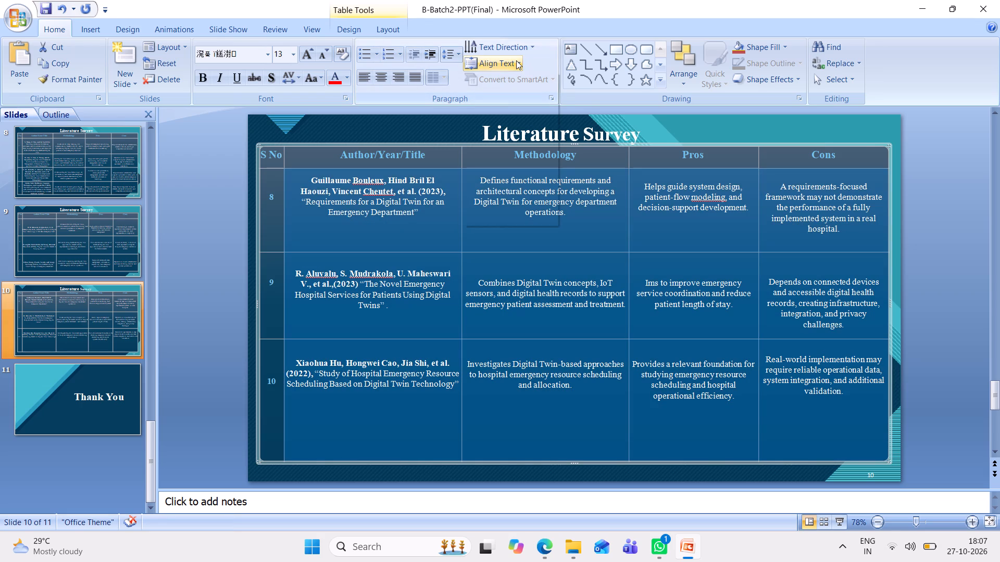
click(514, 124)
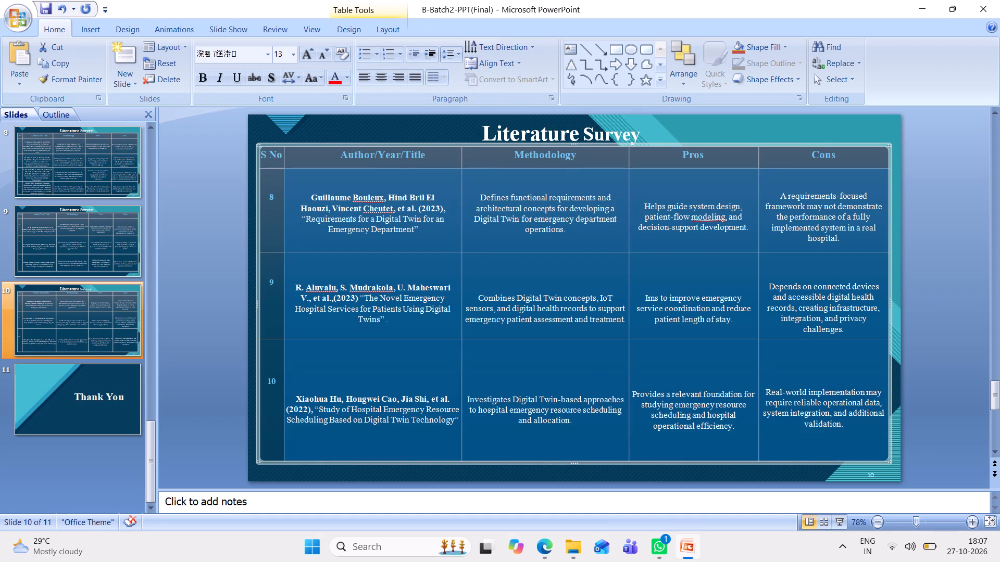
Make the slide 10 table's header row taller and shorten row 8 slightly.
drag(553, 170, 553, 179)
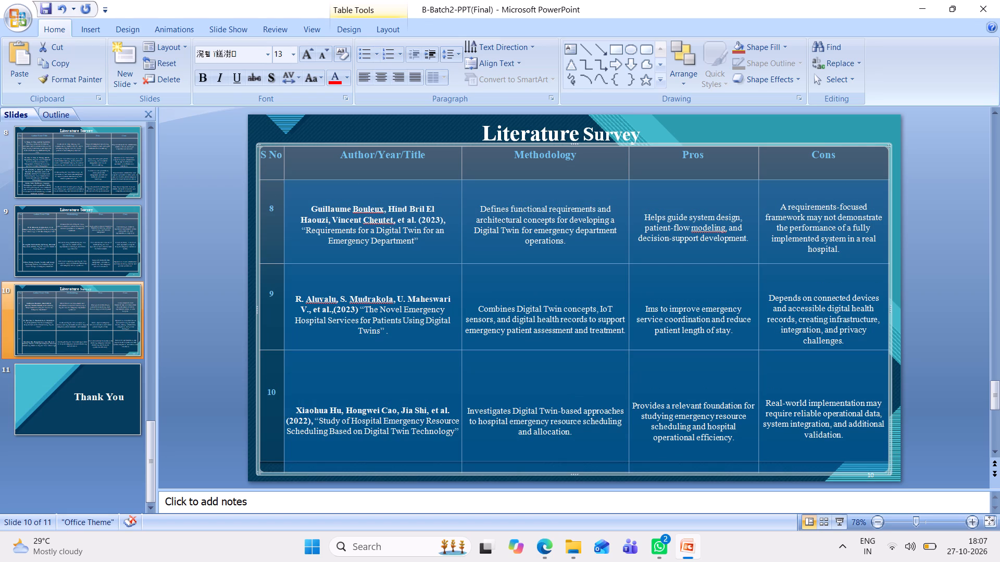
drag(541, 263, 543, 258)
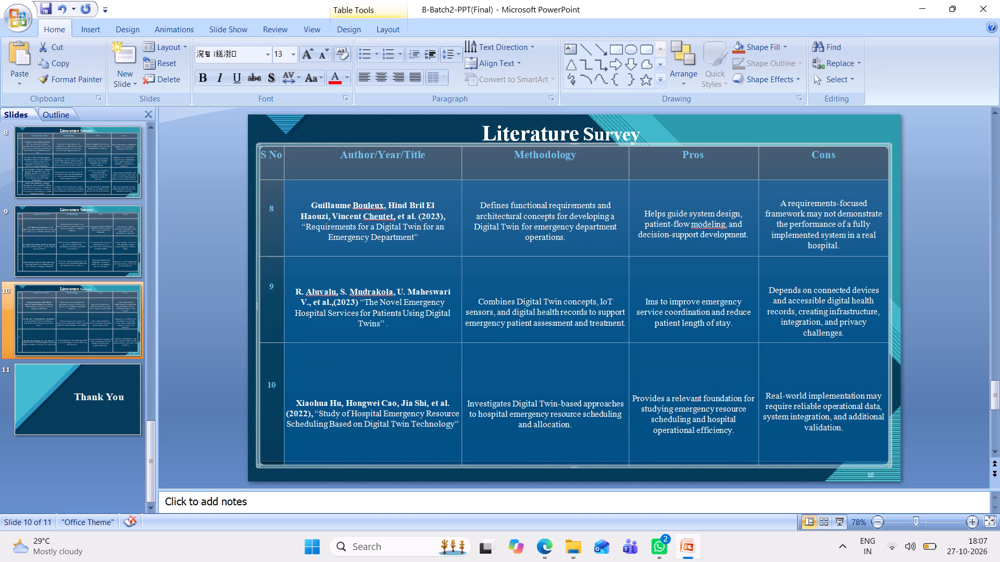
Make row 9 of the slide 10 table slightly taller and shorten row 10 so the table ends higher on the slide.
drag(551, 342, 551, 349)
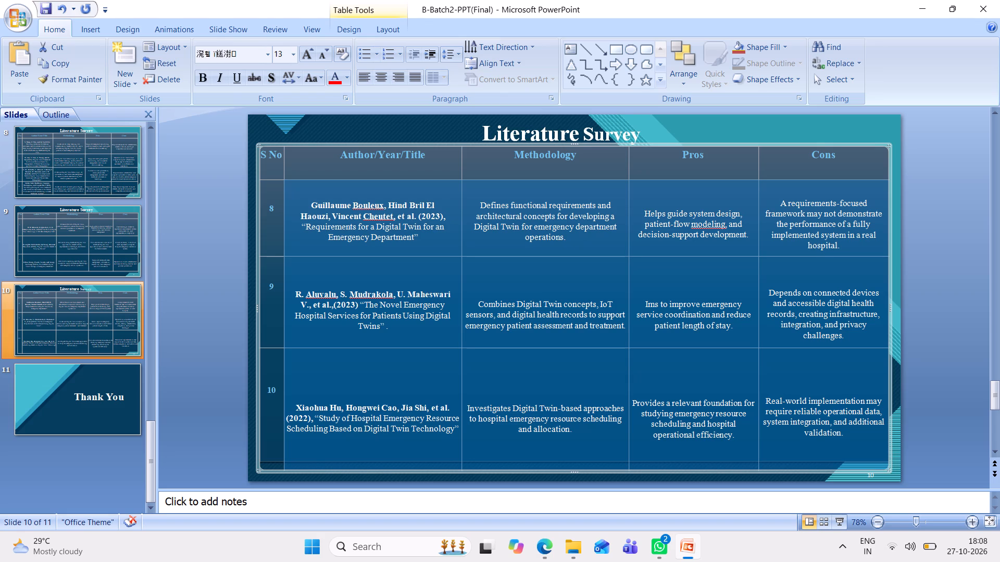
drag(553, 468, 553, 459)
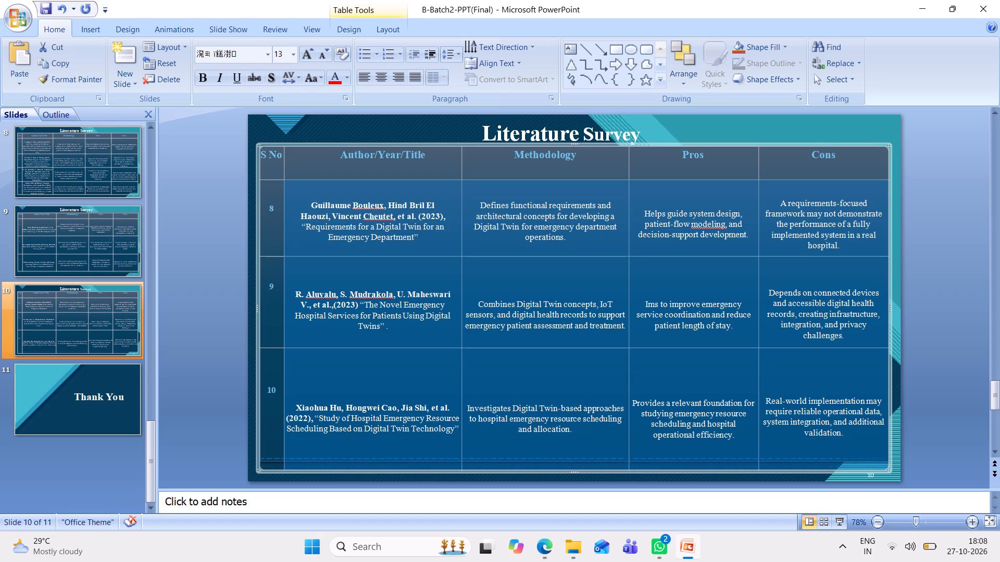
drag(553, 459, 553, 458)
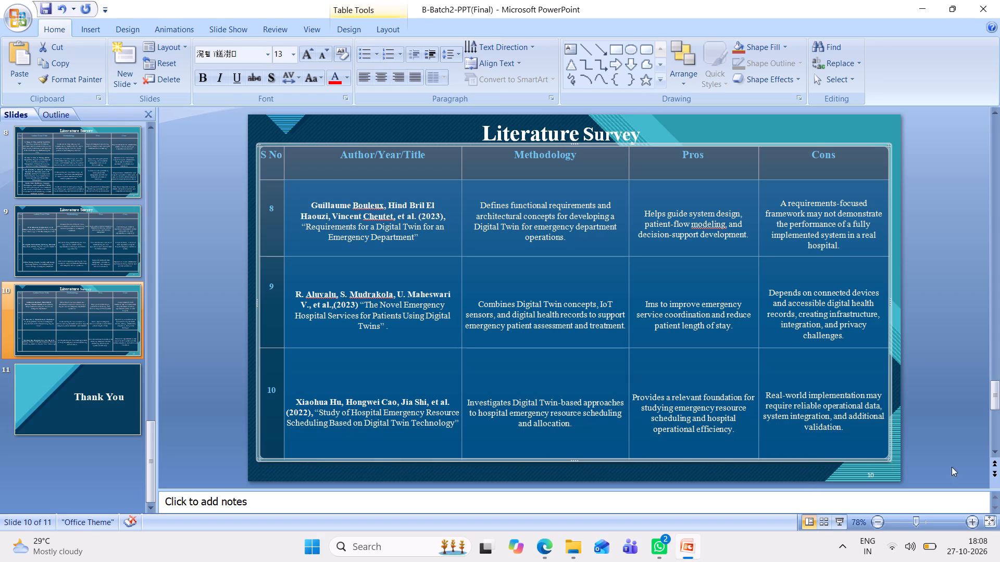
click(950, 438)
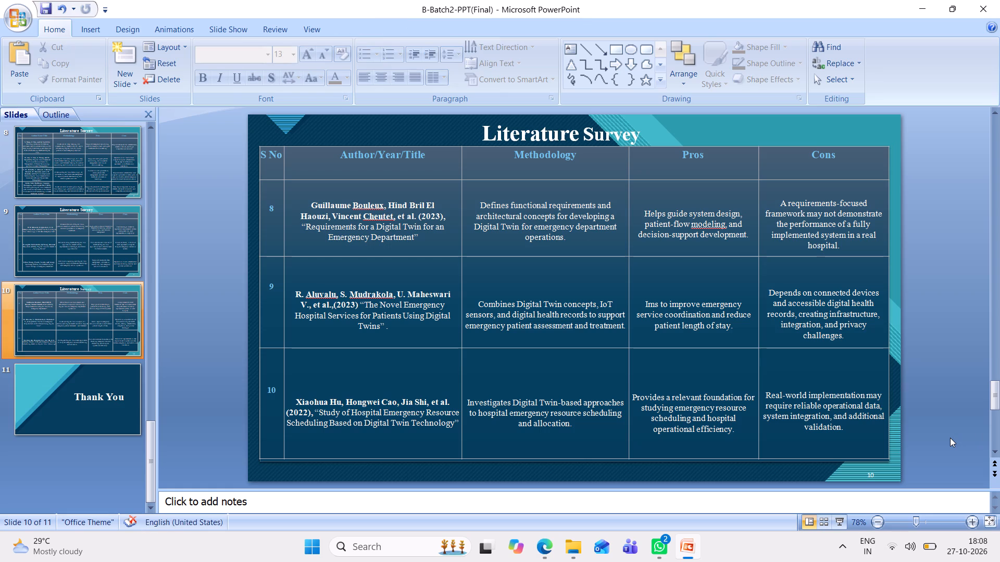
Align the slide 10 table's header row text, from S No to Cons, vertically to the middle.
drag(831, 164, 540, 160)
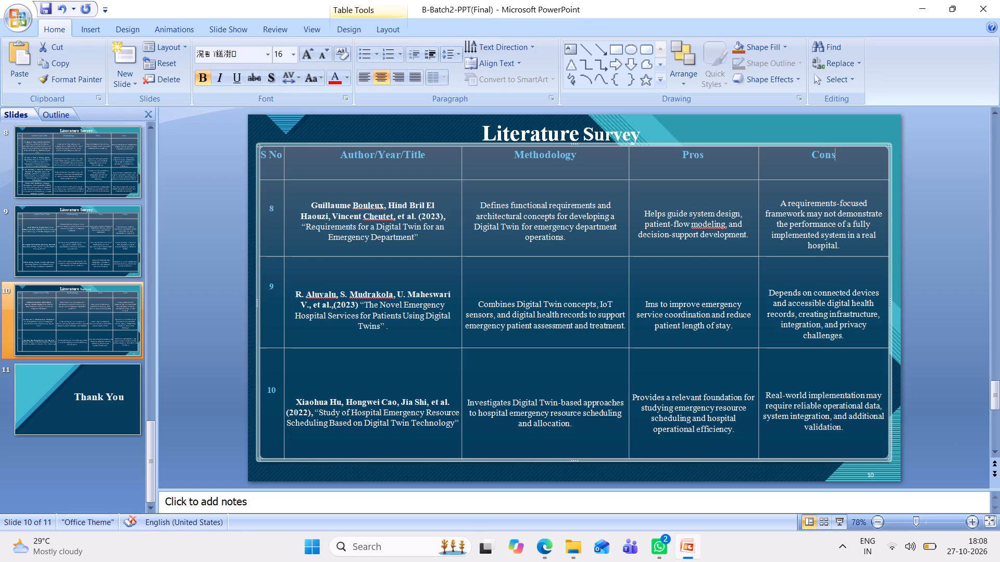
drag(540, 160, 272, 162)
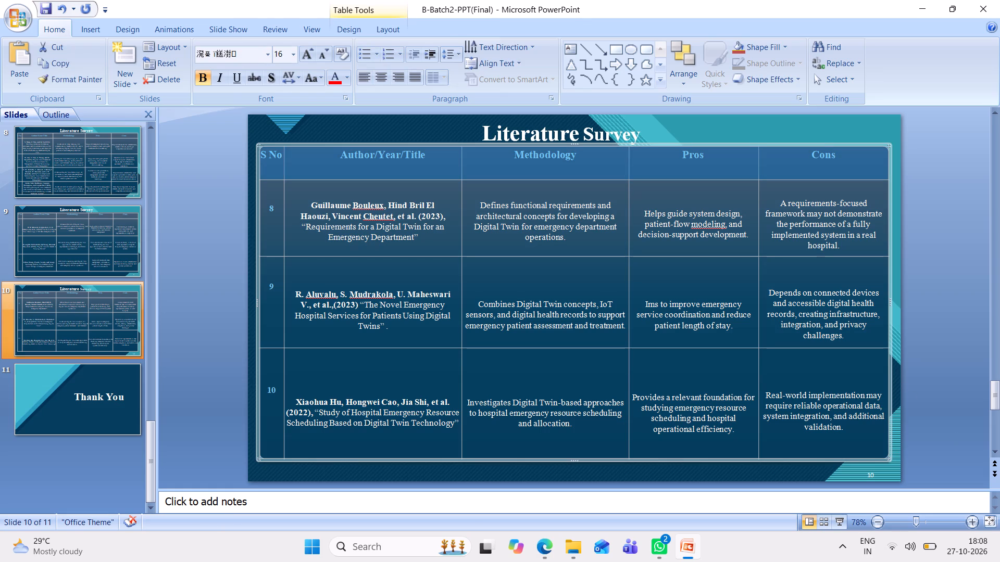
click(515, 66)
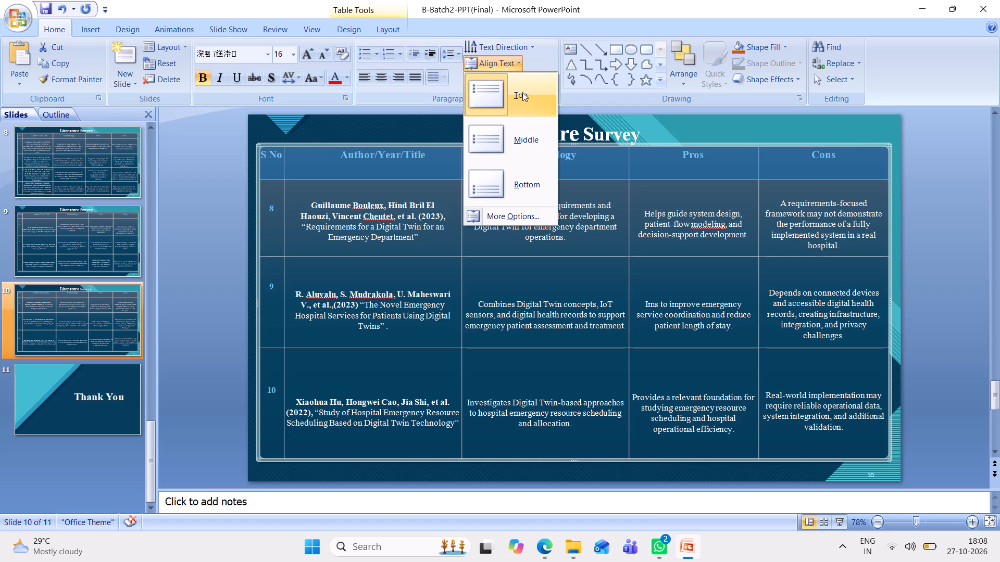
click(529, 131)
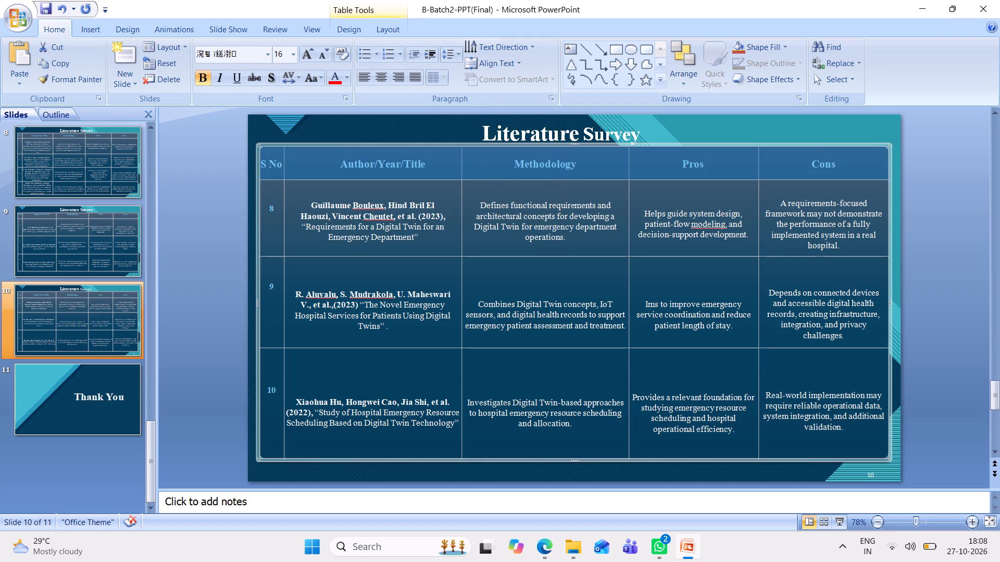
On slide 9, align the table's header row text, from S No to Cons, vertically to the middle.
click(14, 258)
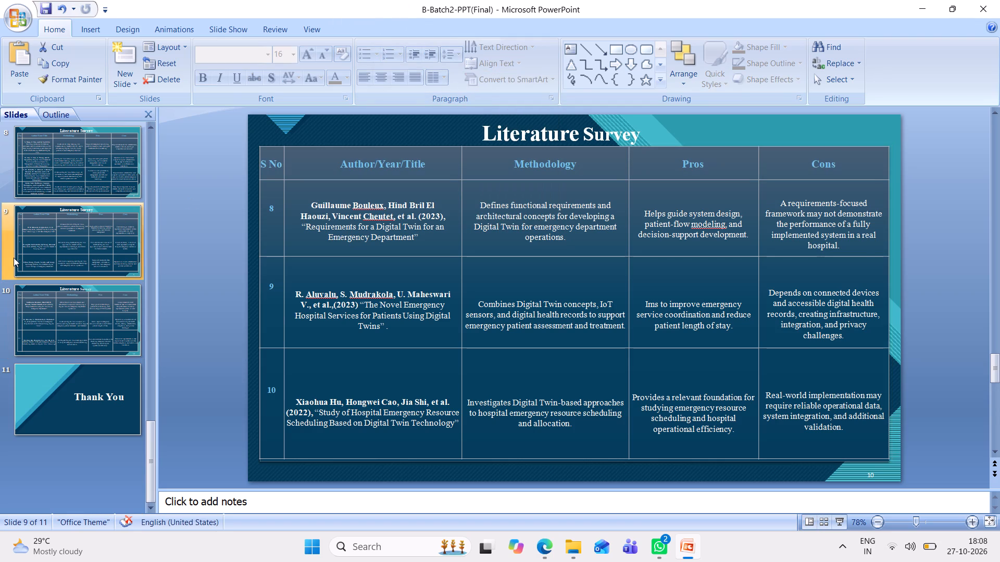
click(103, 236)
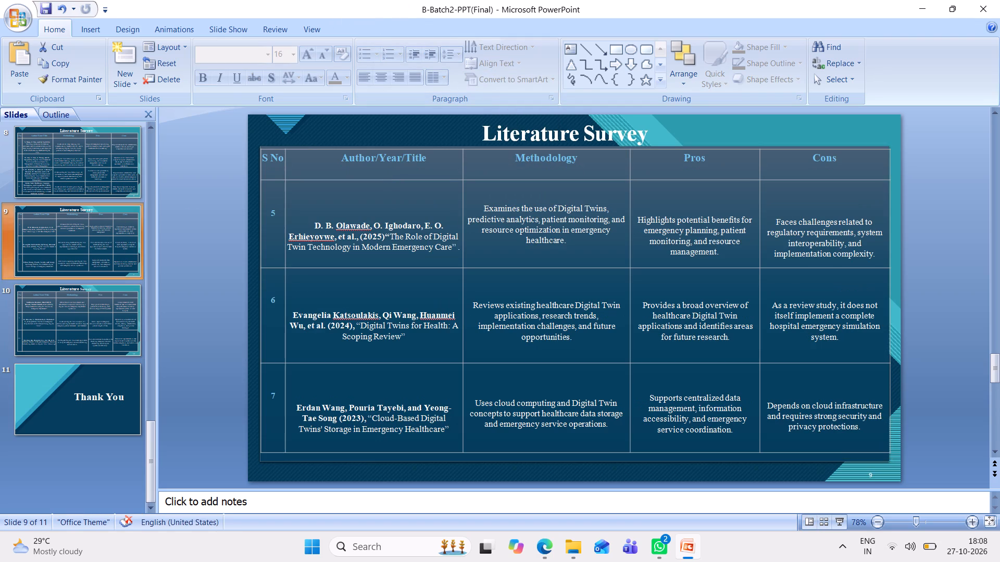
drag(268, 172, 772, 167)
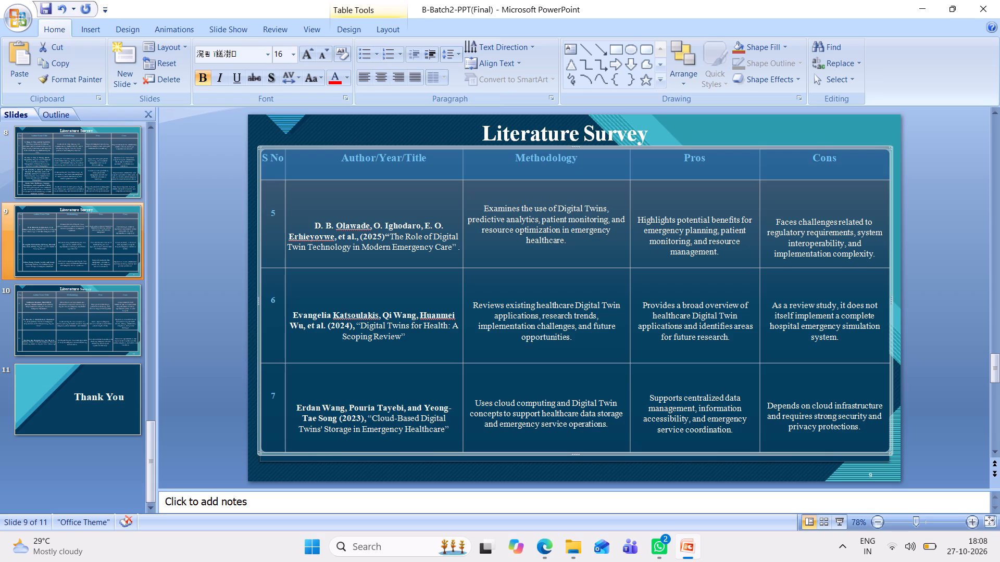
drag(772, 167, 794, 167)
click(515, 65)
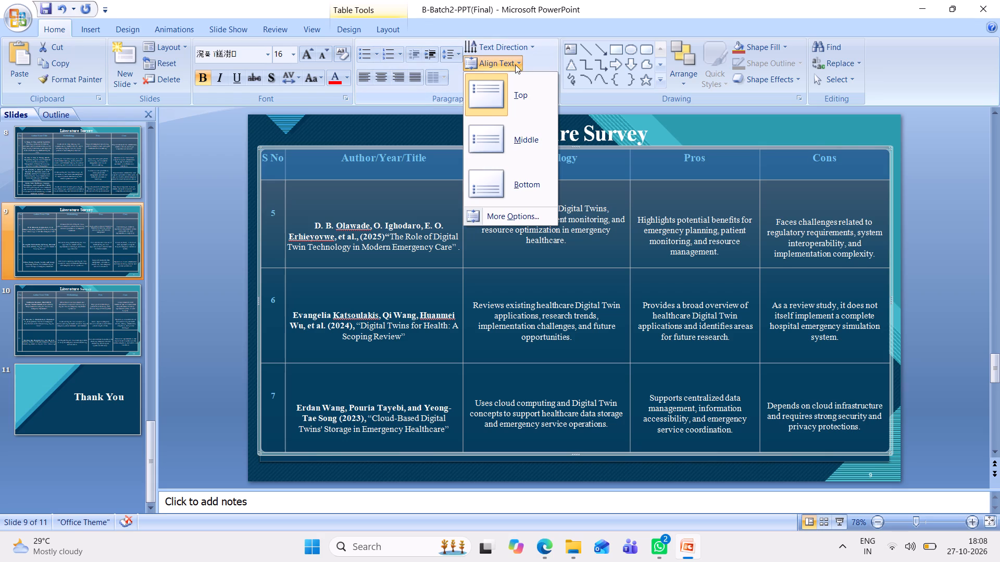
click(516, 124)
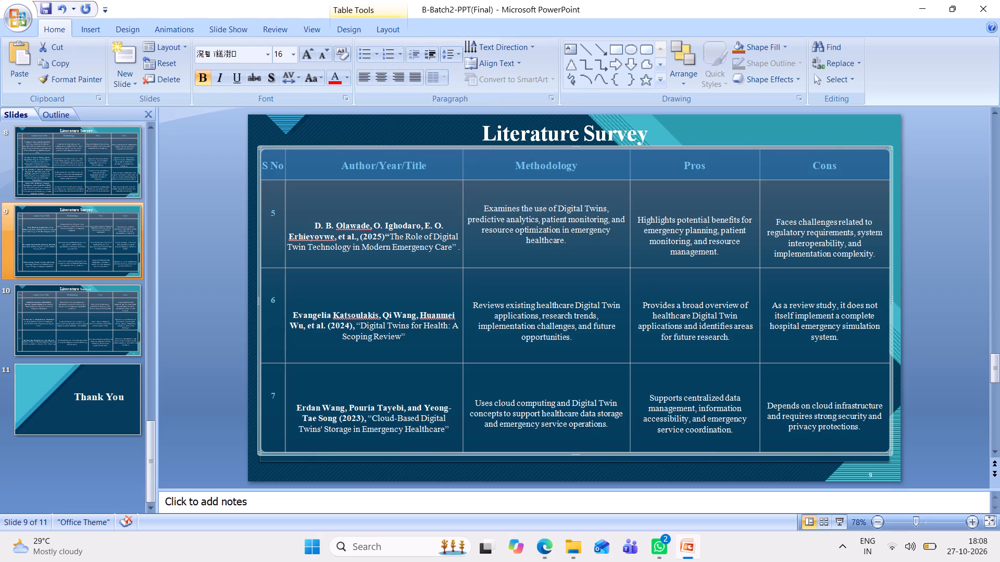
Compare slides 9 and 10, and reduce the blank space above row 5's Author/Year/Title text on slide 9.
click(103, 292)
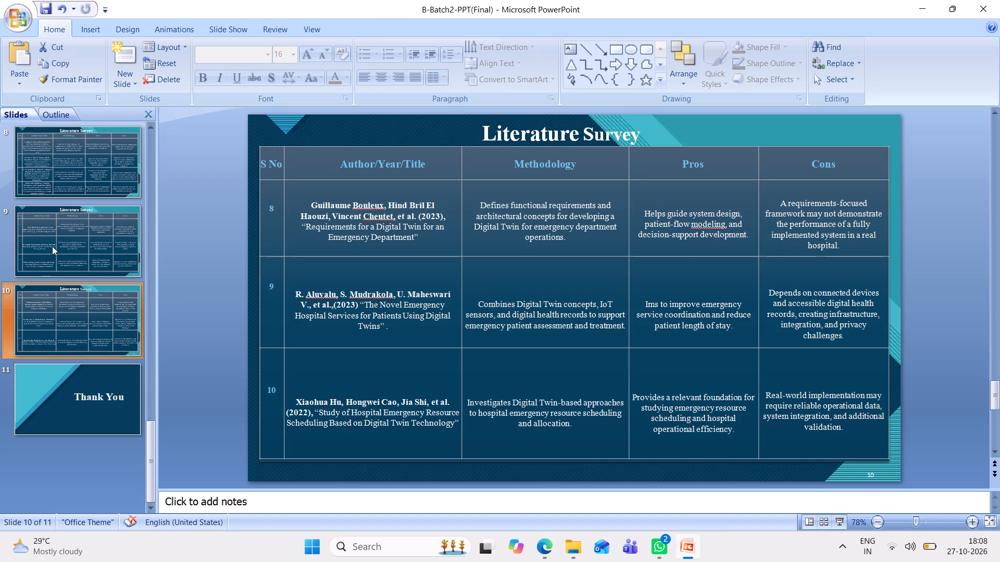
click(52, 246)
click(66, 311)
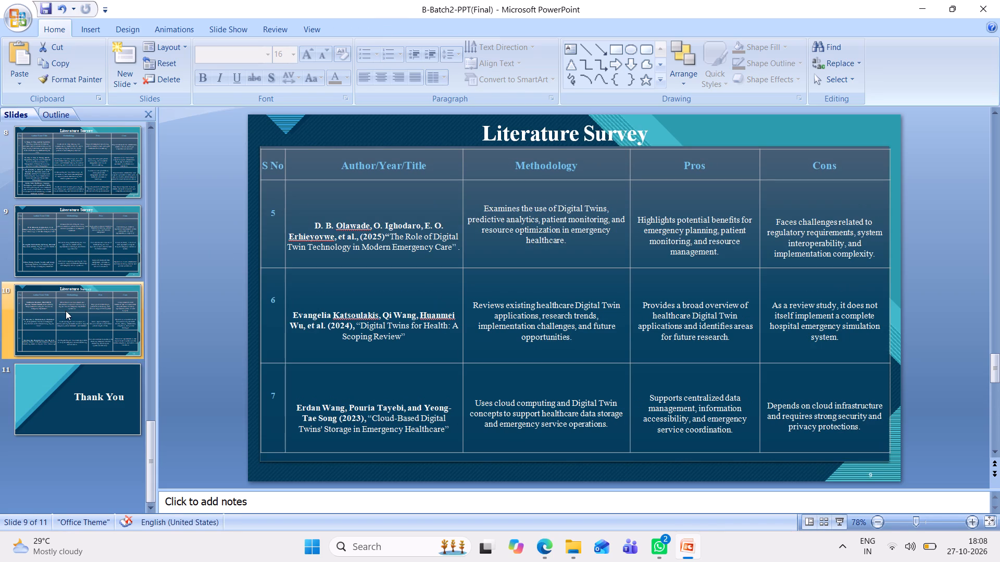
click(70, 252)
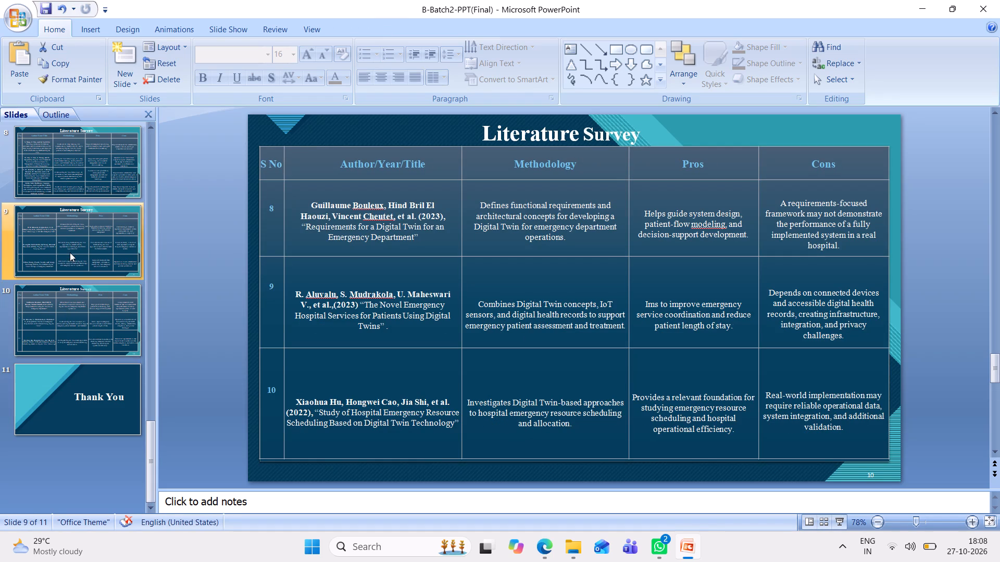
click(344, 206)
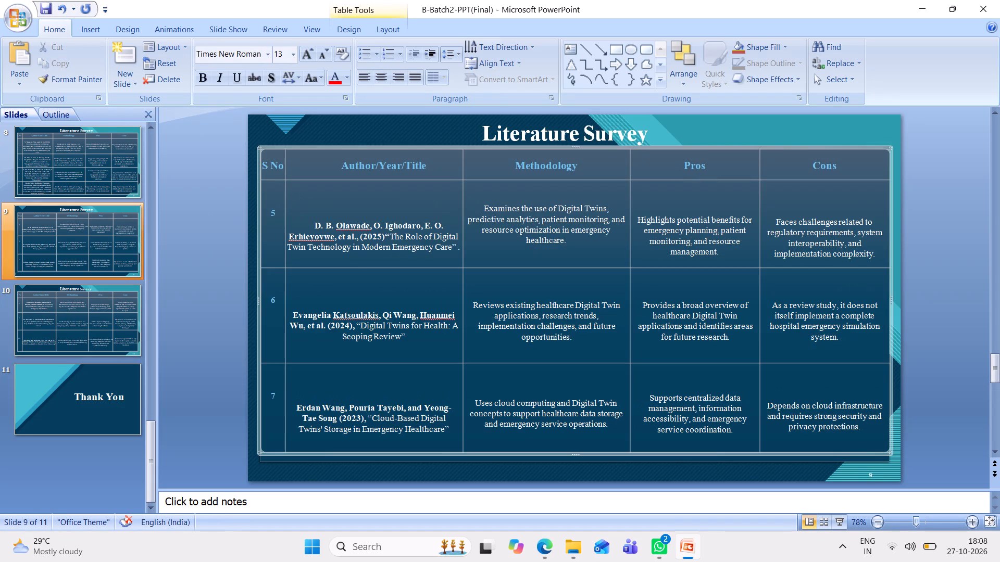
key(BackSpace)
key(BackSpace)
key(BackSpace)
key(BackSpace)
key(BackSpace)
key(BackSpace)
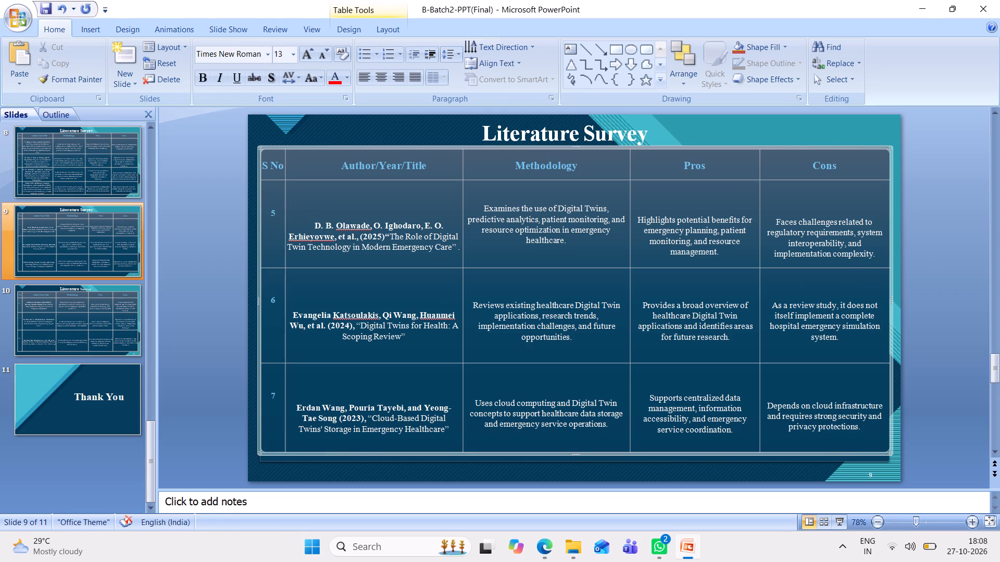
key(BackSpace)
key(BackSpace)
key(BackSpace)
key(BackSpace)
key(BackSpace)
key(BackSpace)
drag(346, 211, 341, 208)
drag(341, 208, 306, 191)
key(BackSpace)
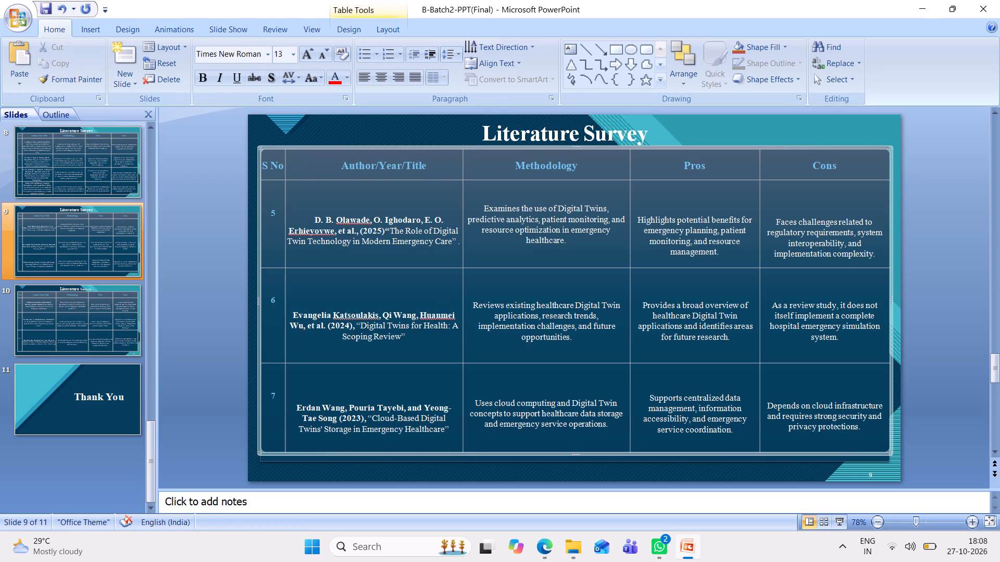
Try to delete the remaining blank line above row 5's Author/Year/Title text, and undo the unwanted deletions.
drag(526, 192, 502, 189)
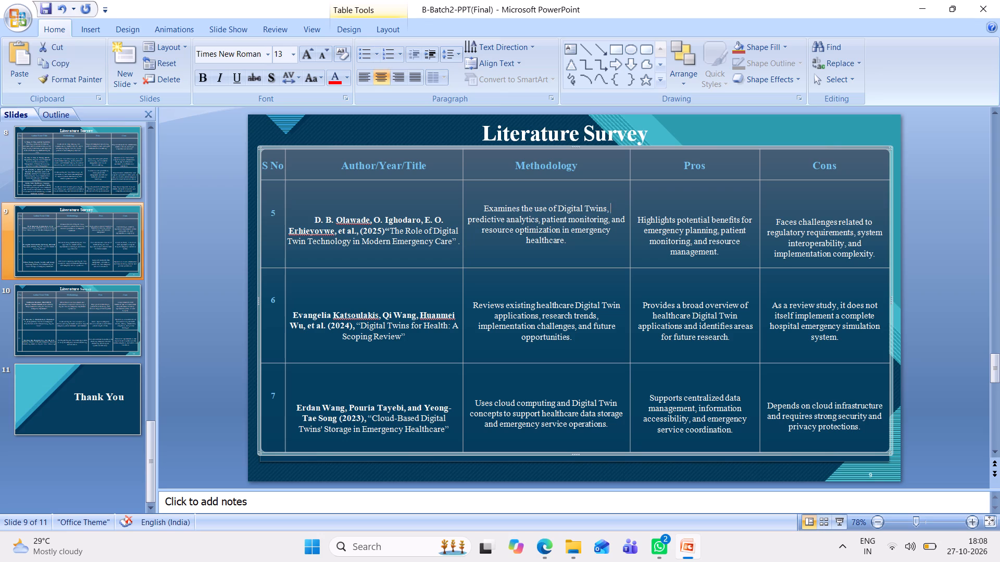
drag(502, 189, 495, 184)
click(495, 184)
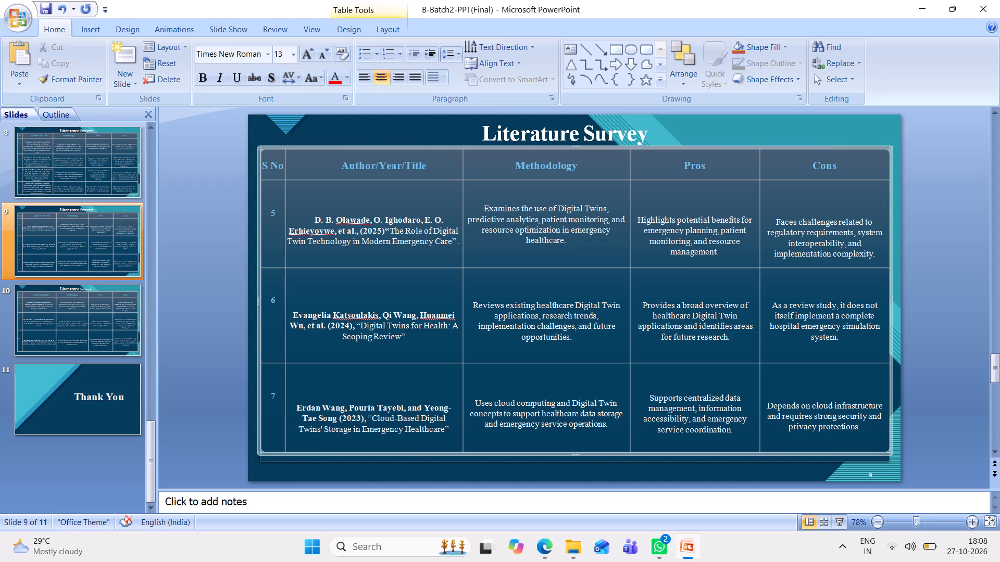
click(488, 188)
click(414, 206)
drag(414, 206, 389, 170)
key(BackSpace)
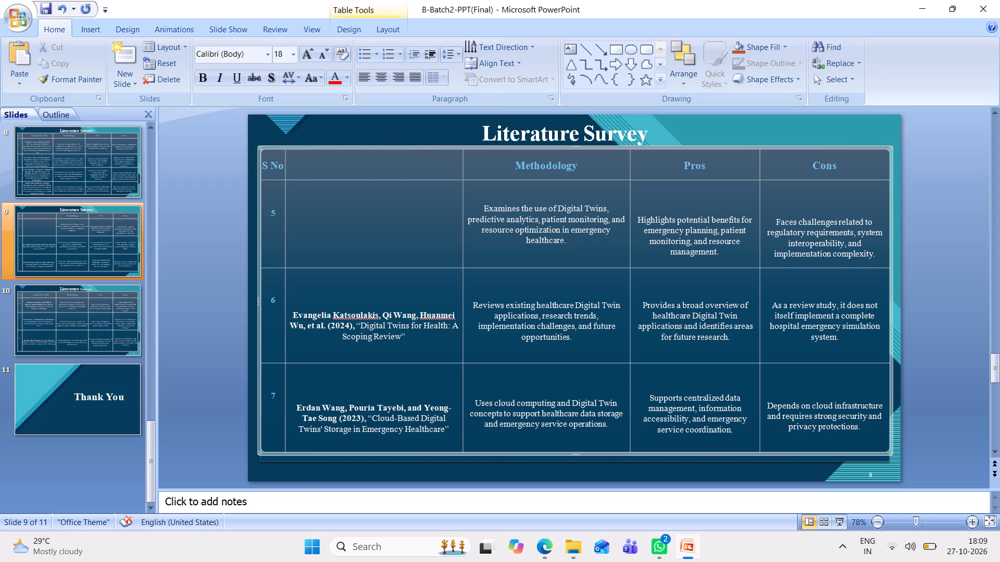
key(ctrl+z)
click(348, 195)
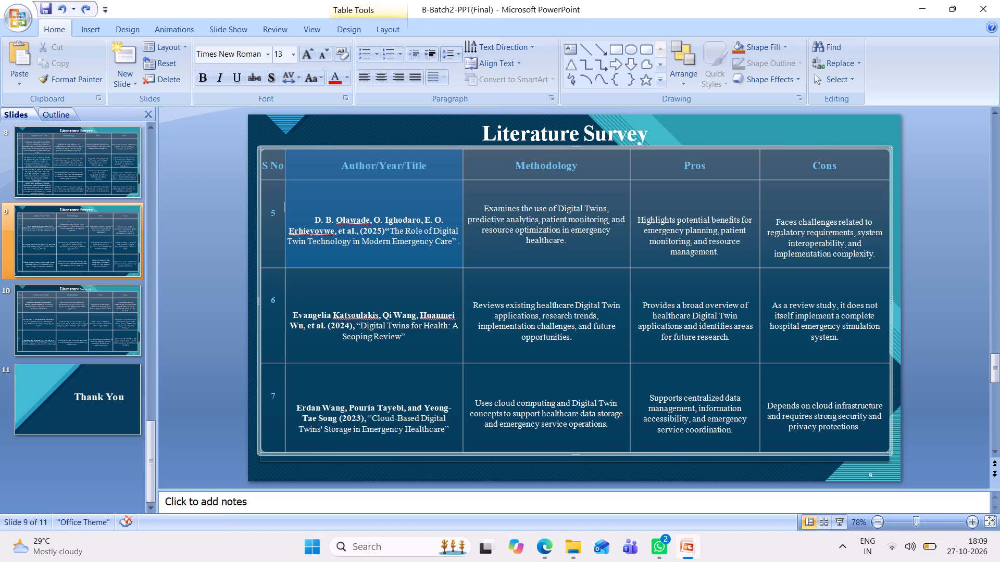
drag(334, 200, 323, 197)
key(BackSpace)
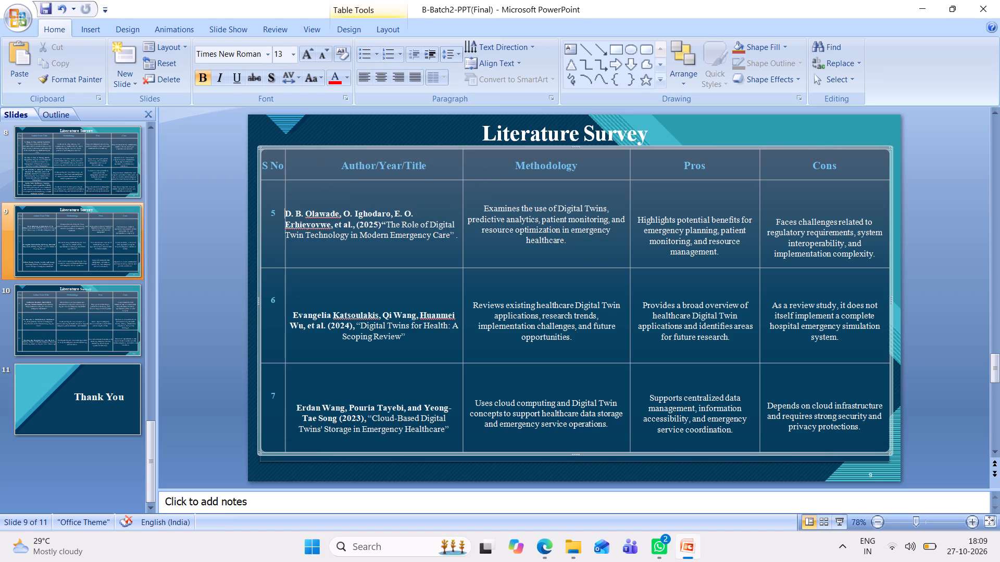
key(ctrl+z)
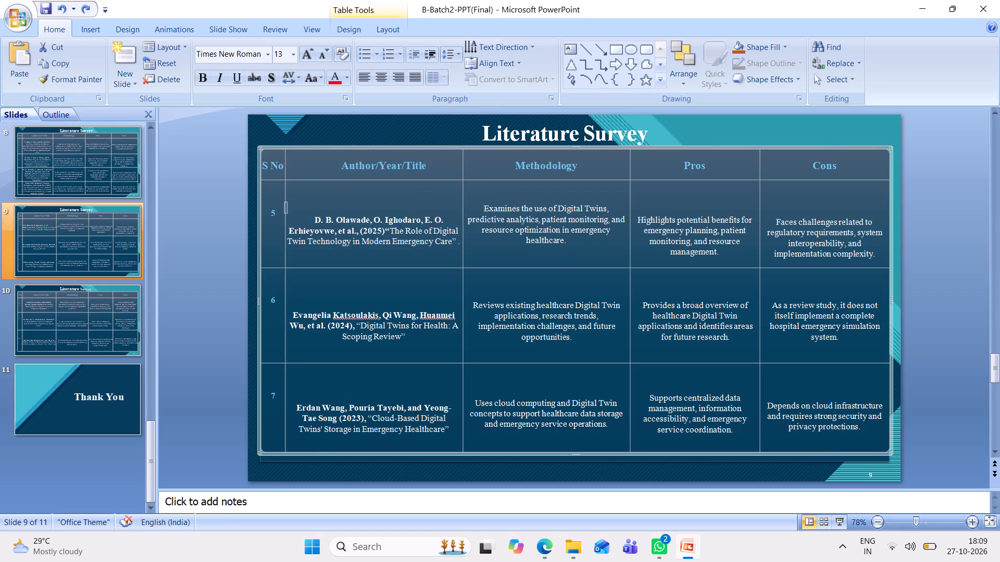
Remove the leading spaces and remaining blank line before row 5's author names on slide 9, keeping the text centred.
click(343, 191)
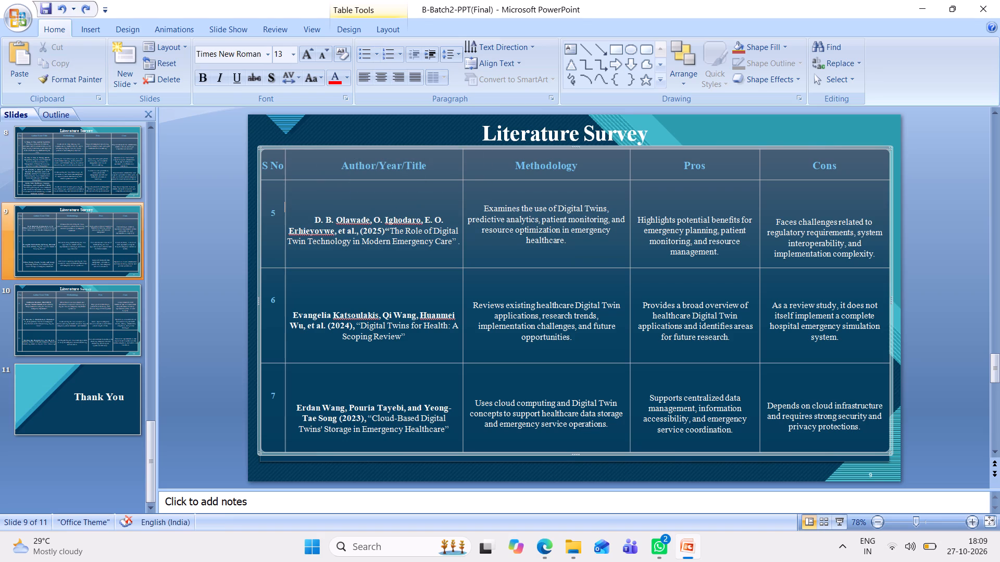
click(317, 218)
key(BackSpace)
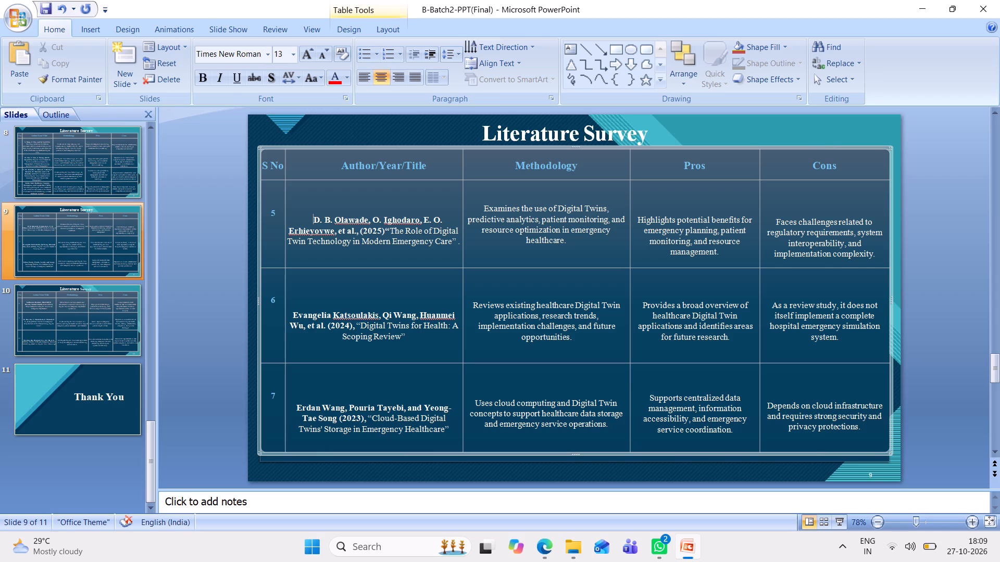
key(BackSpace)
key(BackSpace)
key(BackSpace)
key(BackSpace)
key(BackSpace)
key(BackSpace)
key(BackSpace)
key(BackSpace)
key(BackSpace)
key(BackSpace)
key(BackSpace)
key(BackSpace)
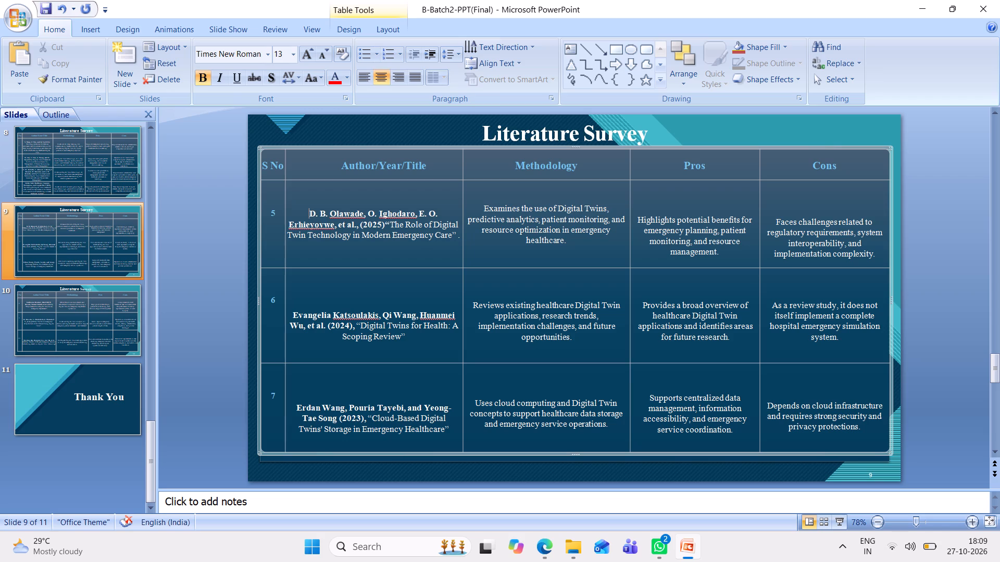
key(BackSpace)
key(BackSpace)
key(BackSpace)
key(BackSpace)
key(BackSpace)
key(BackSpace)
key(BackSpace)
key(BackSpace)
key(BackSpace)
key(BackSpace)
key(BackSpace)
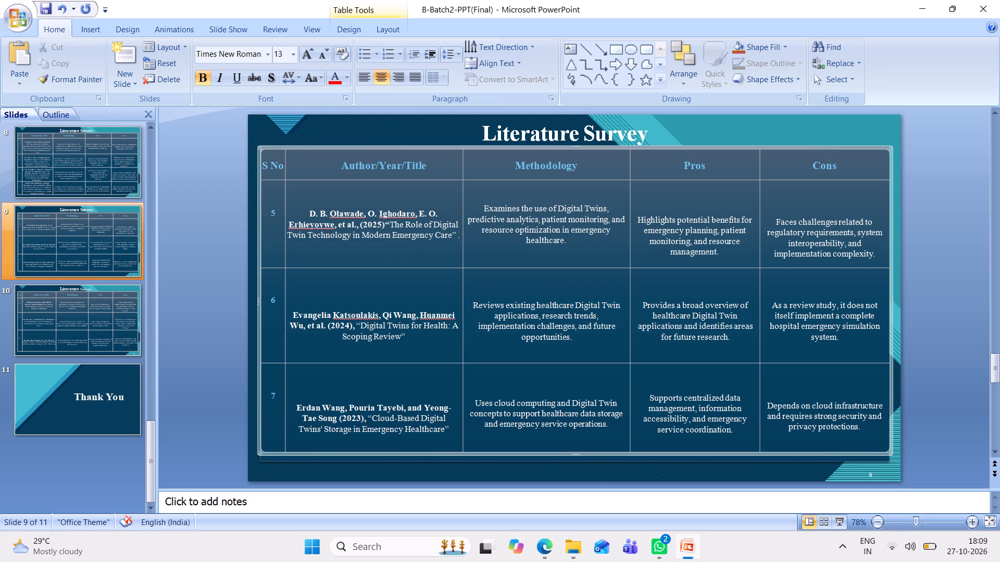
click(311, 215)
click(502, 314)
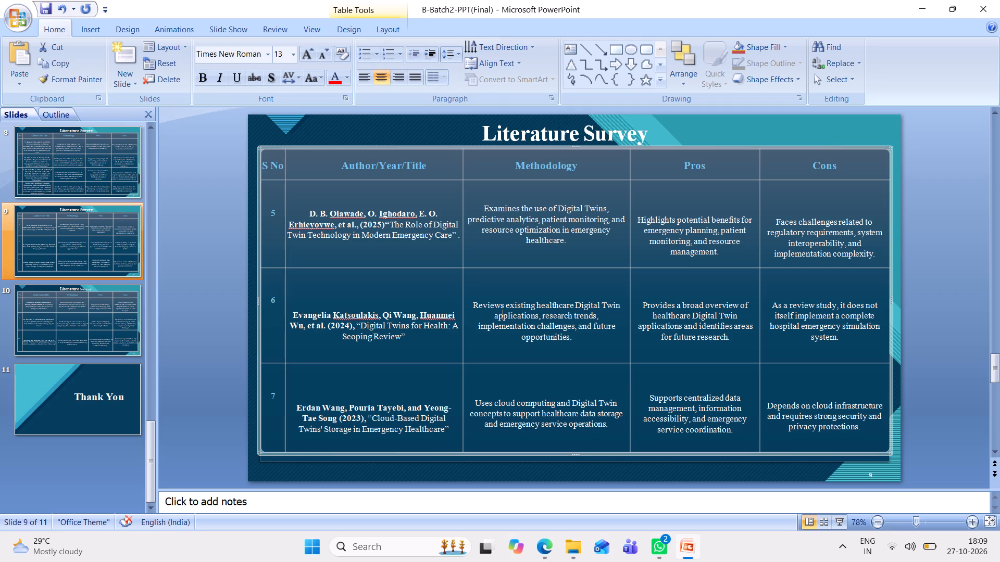
click(420, 312)
click(404, 247)
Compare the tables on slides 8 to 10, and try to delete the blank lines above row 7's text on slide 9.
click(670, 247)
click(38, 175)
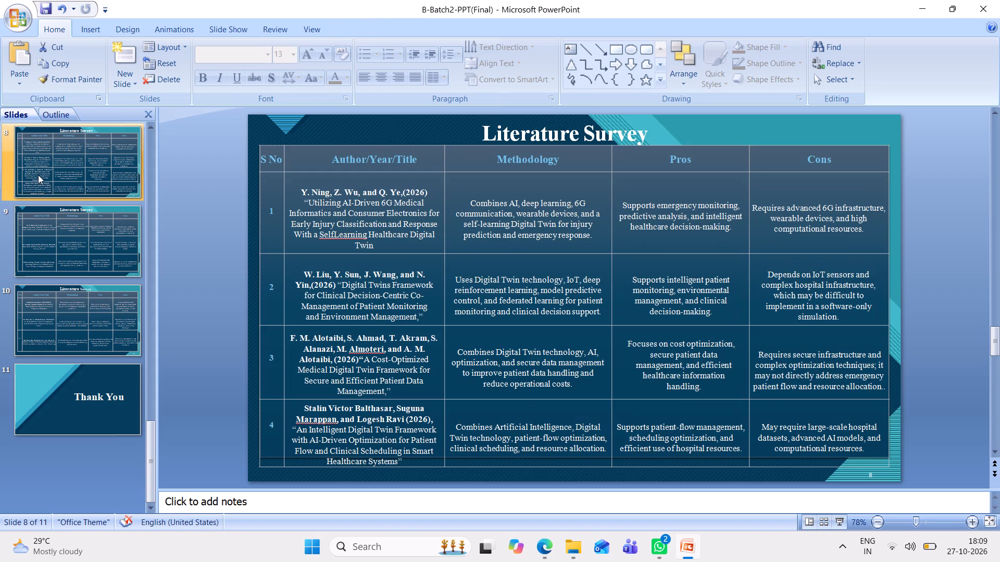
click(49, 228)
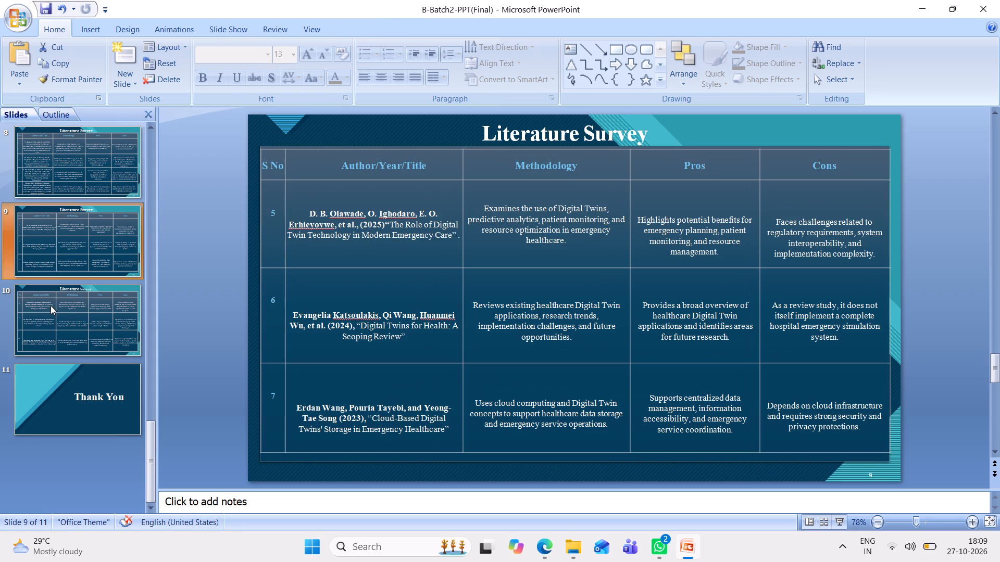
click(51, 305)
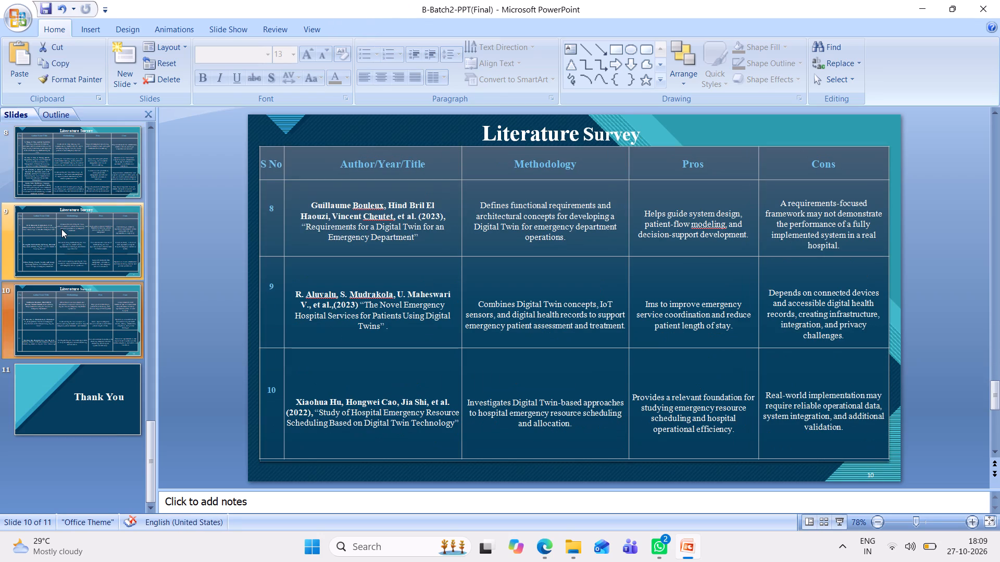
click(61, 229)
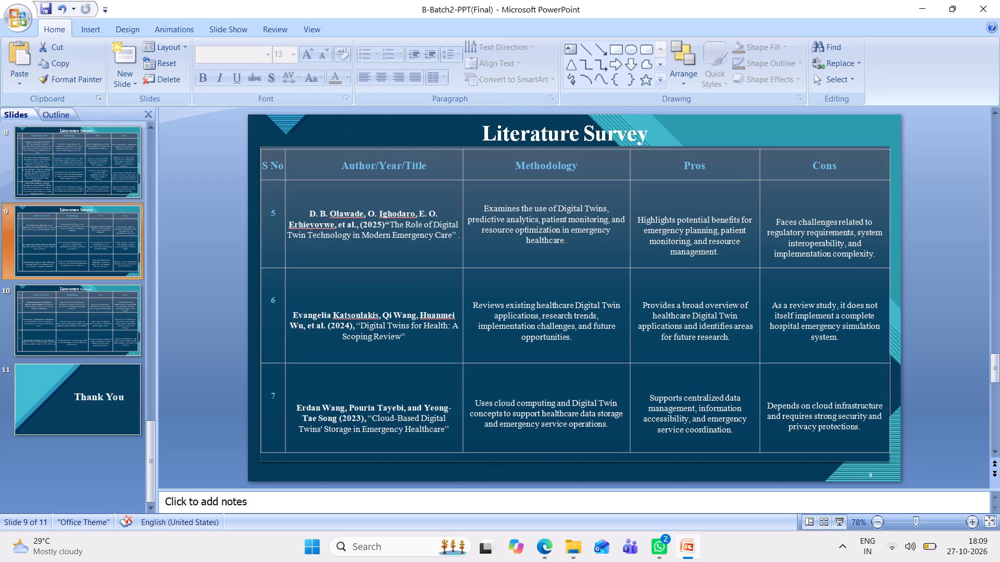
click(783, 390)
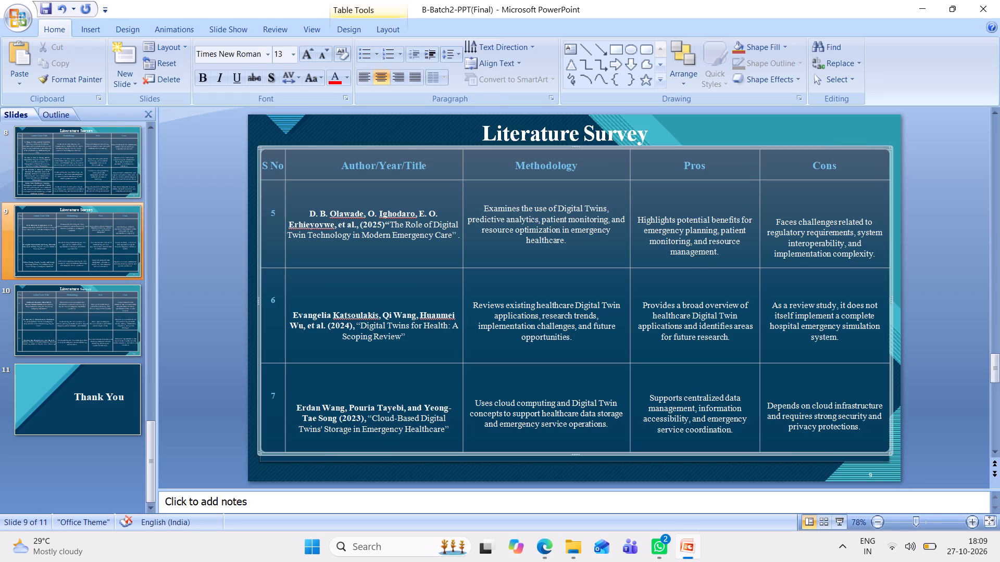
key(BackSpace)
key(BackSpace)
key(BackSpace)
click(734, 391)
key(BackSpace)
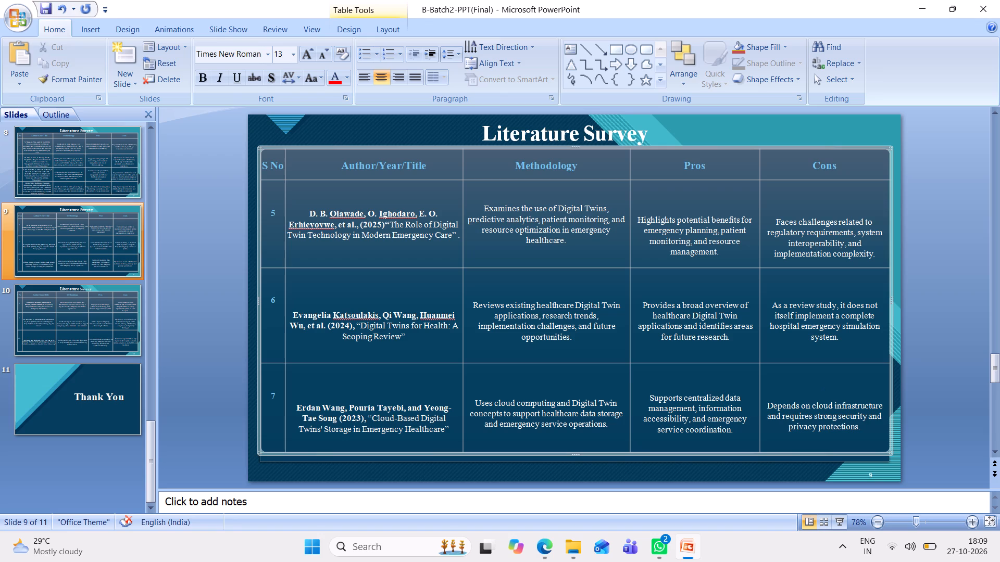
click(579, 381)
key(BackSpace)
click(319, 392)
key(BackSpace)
On slide 9, align the text in all cells of rows 5 to 7 vertically to the middle.
drag(271, 194, 758, 393)
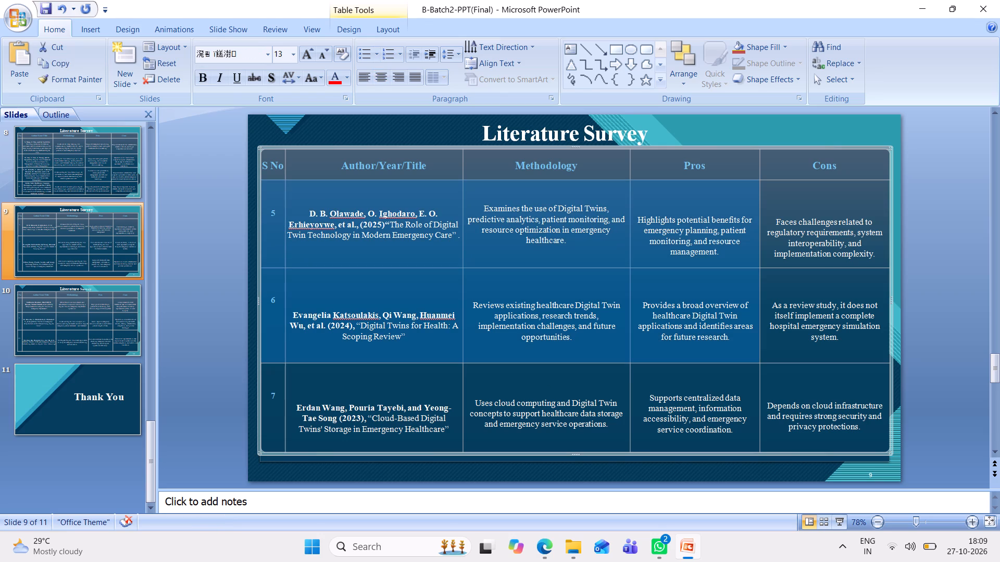
drag(758, 393, 859, 382)
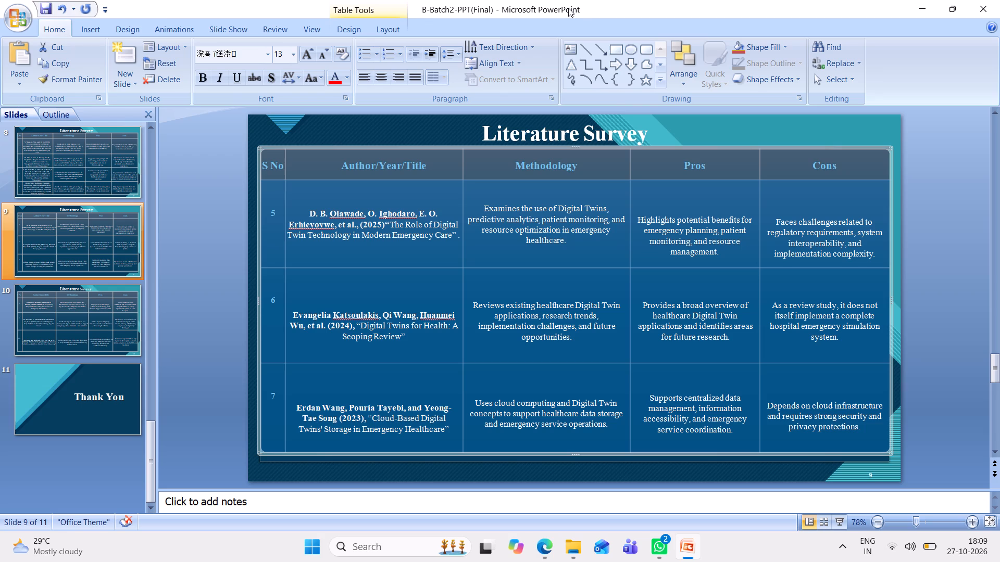
click(518, 59)
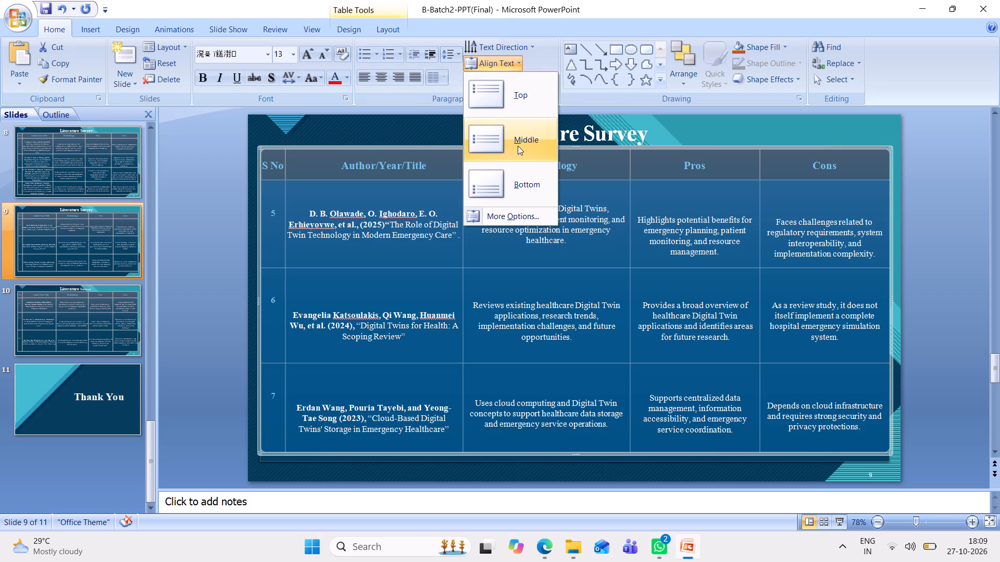
click(518, 146)
On slide 8, align the text of the whole table, including the header row, vertically to the middle.
click(72, 167)
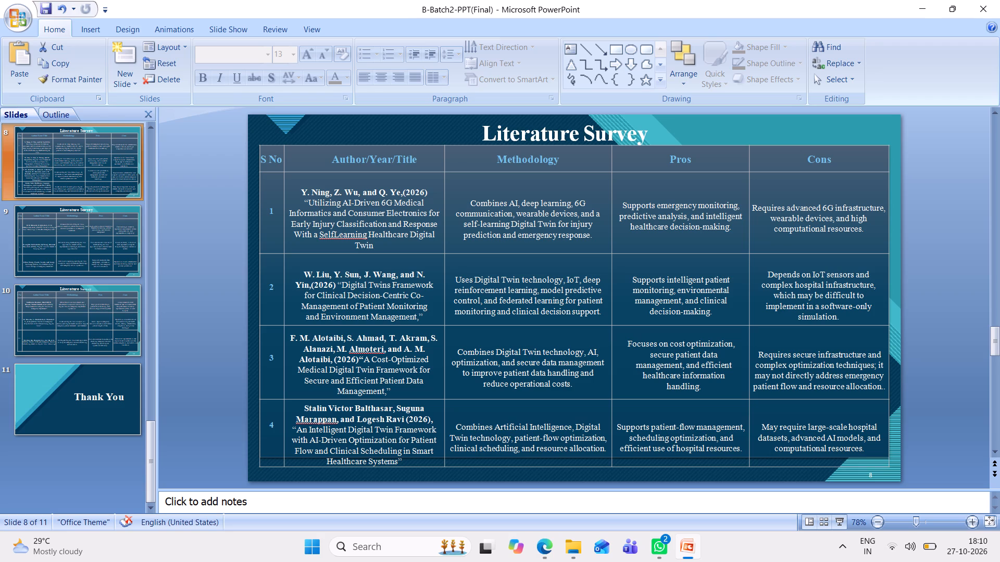
drag(264, 157, 864, 475)
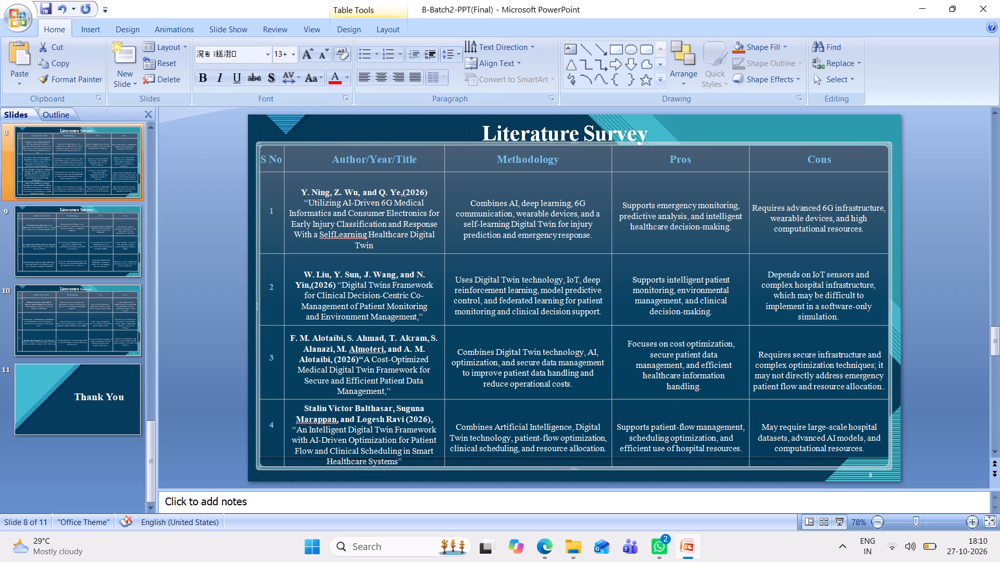
drag(864, 475, 958, 472)
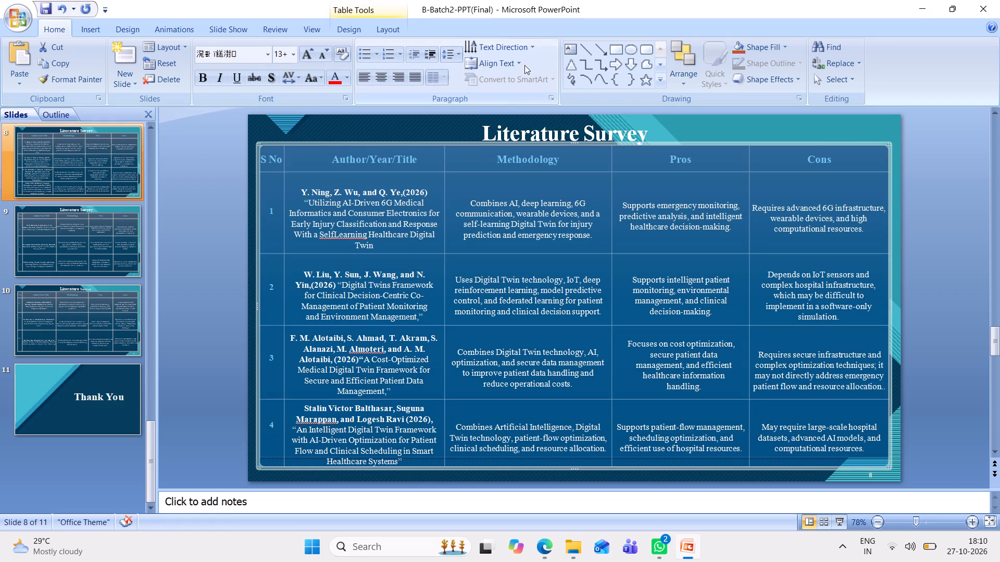
click(520, 64)
click(521, 134)
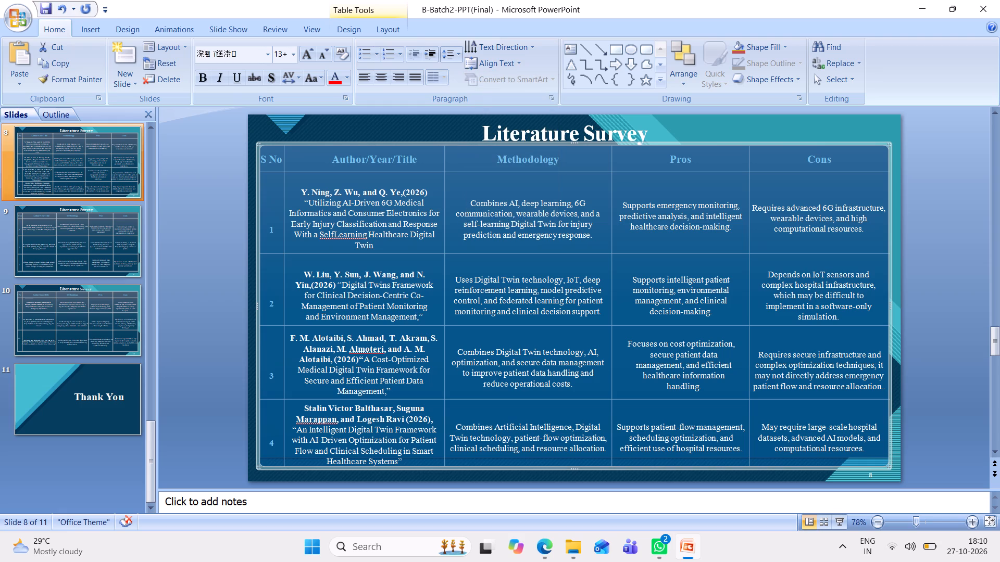
Select the whole table on slide 10, header row included, to adjust its vertical text alignment.
click(107, 239)
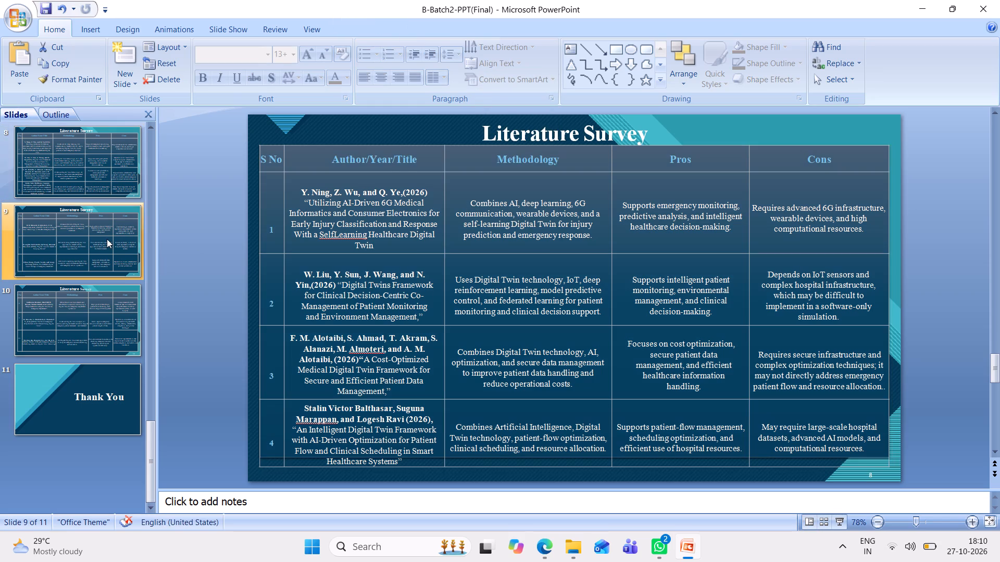
click(94, 298)
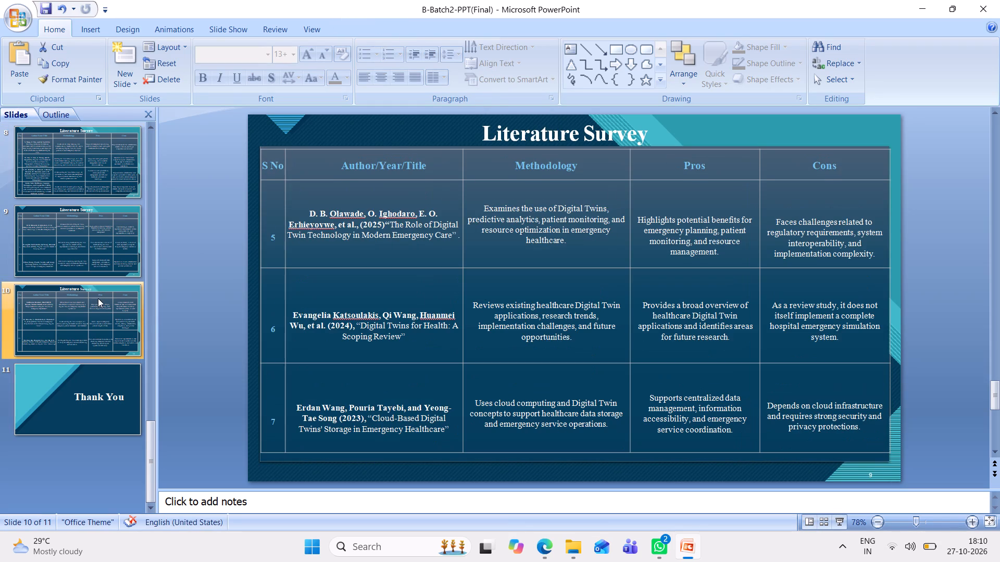
drag(852, 442, 428, 220)
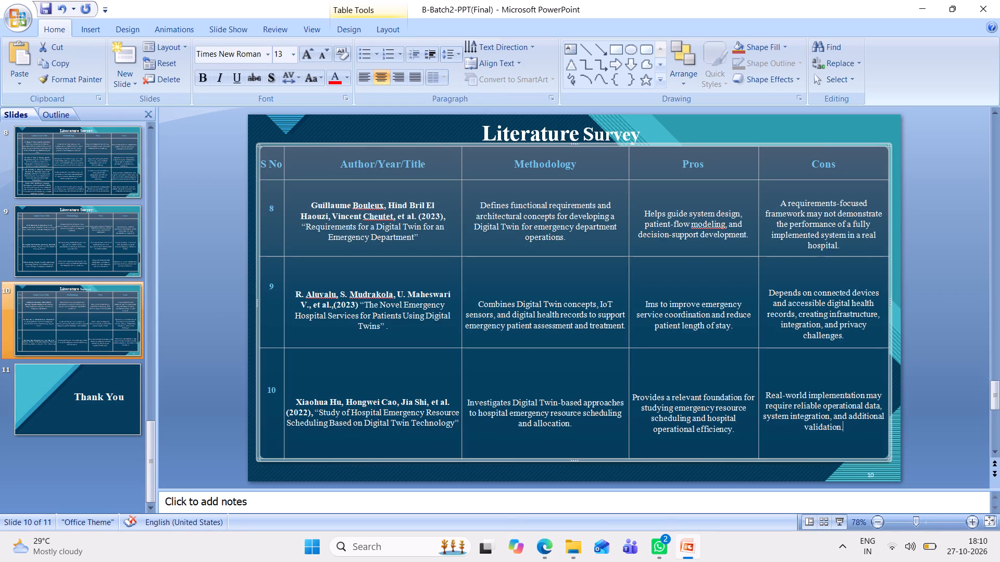
drag(428, 220, 284, 161)
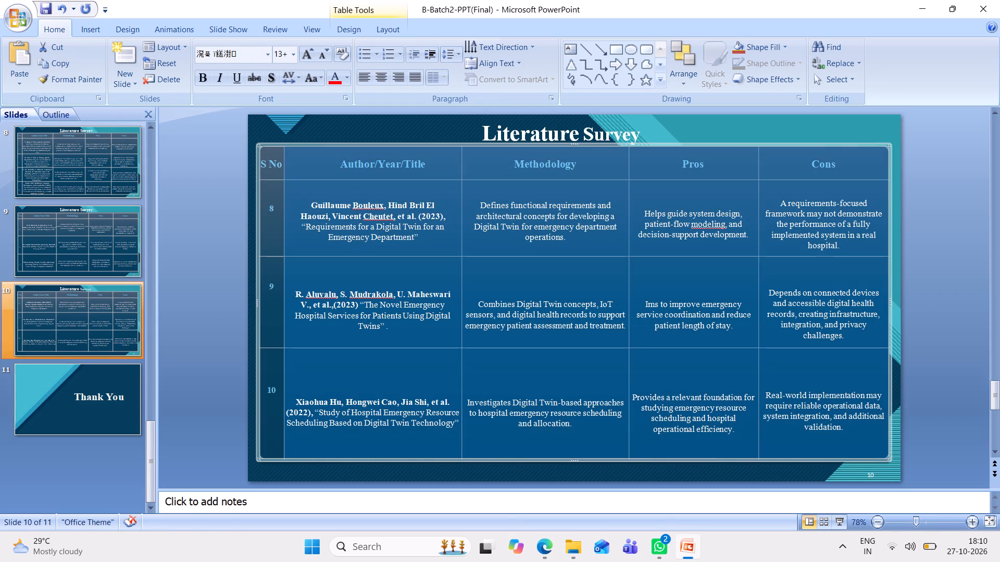
key(shift+Left)
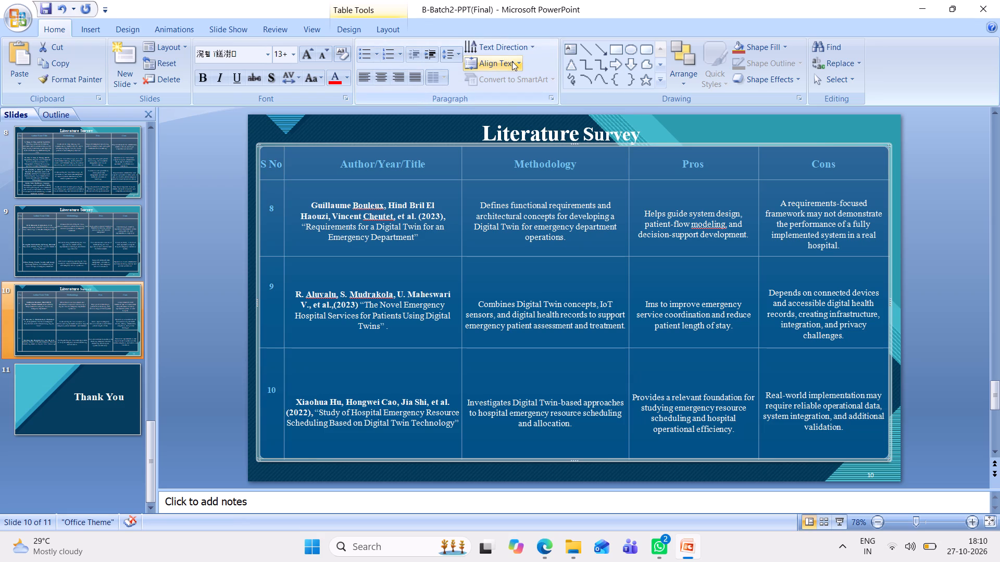
Align the text of the whole Literature Survey table on slide 10 vertically to the middle.
click(512, 61)
click(524, 119)
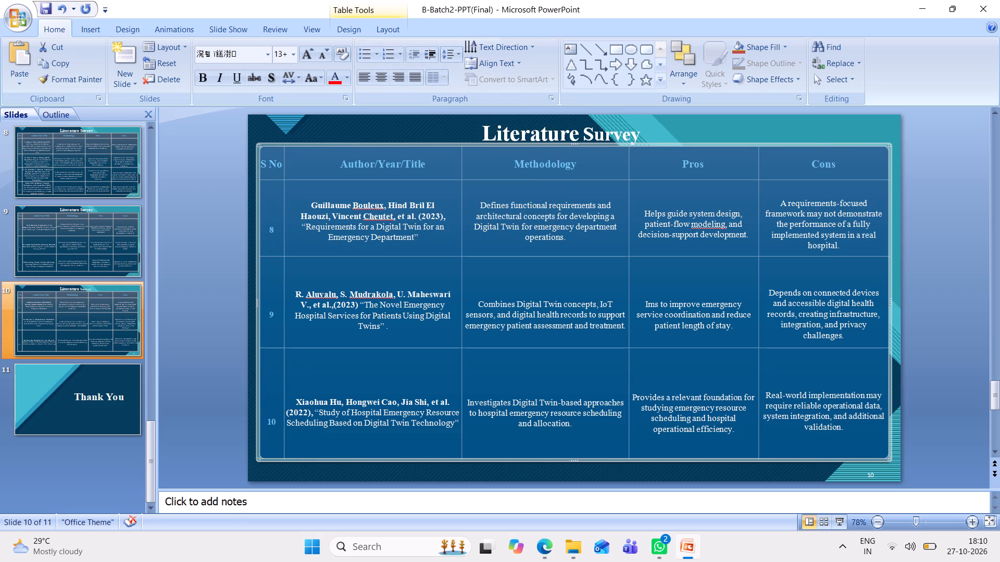
click(223, 244)
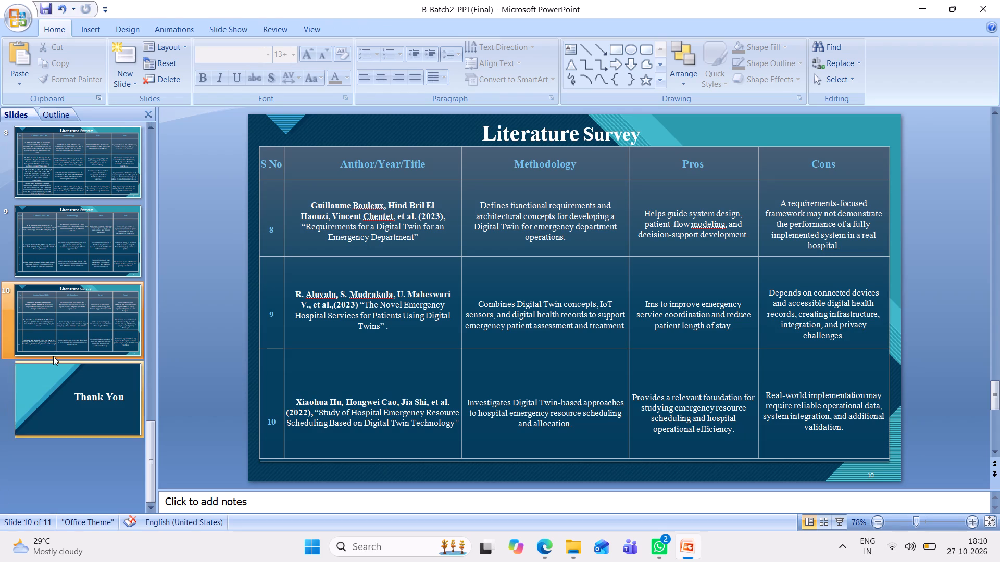
Save the presentation with the aligned Literature Survey tables.
scroll(53, 356, up, 9)
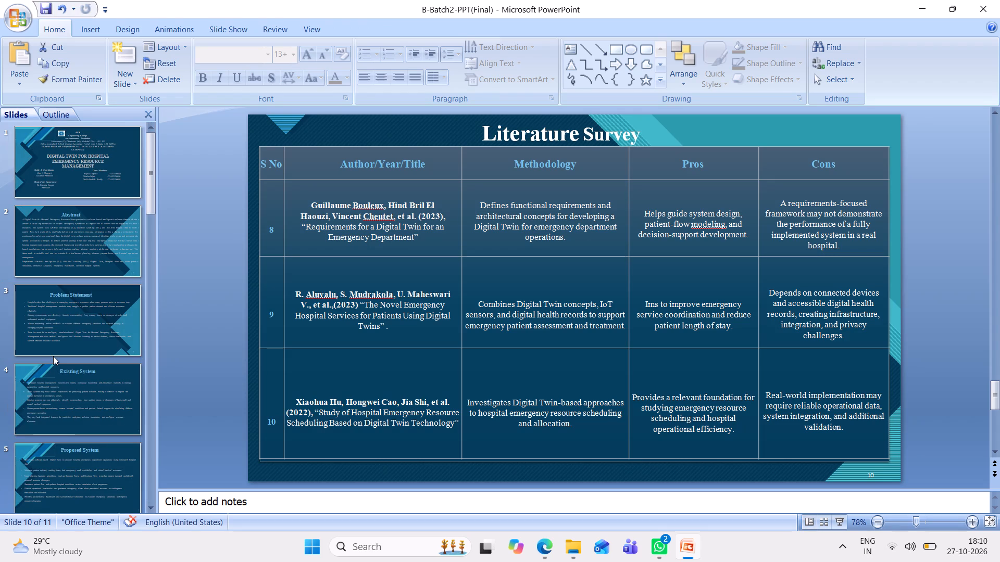
key(ctrl+s)
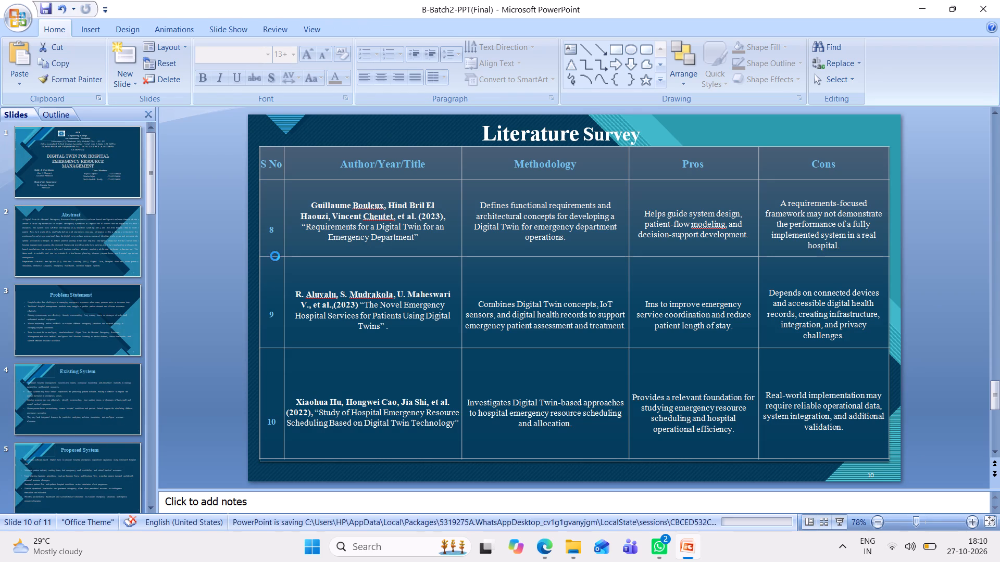
key(ctrl+s)
key(ctrl+s)
Review the Abstract, Problem Statement and Existing System slides, checking their text and layout.
click(93, 238)
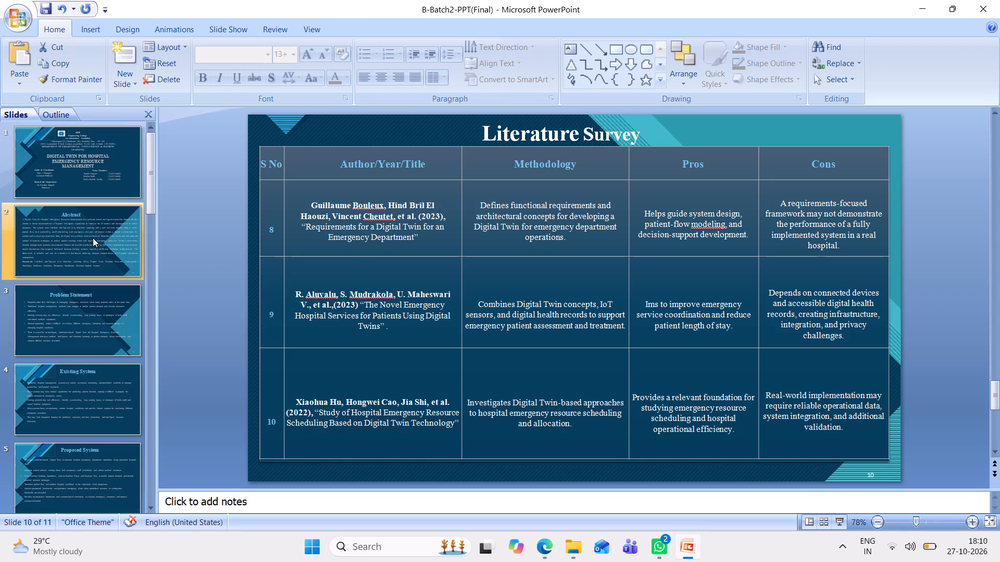
click(94, 302)
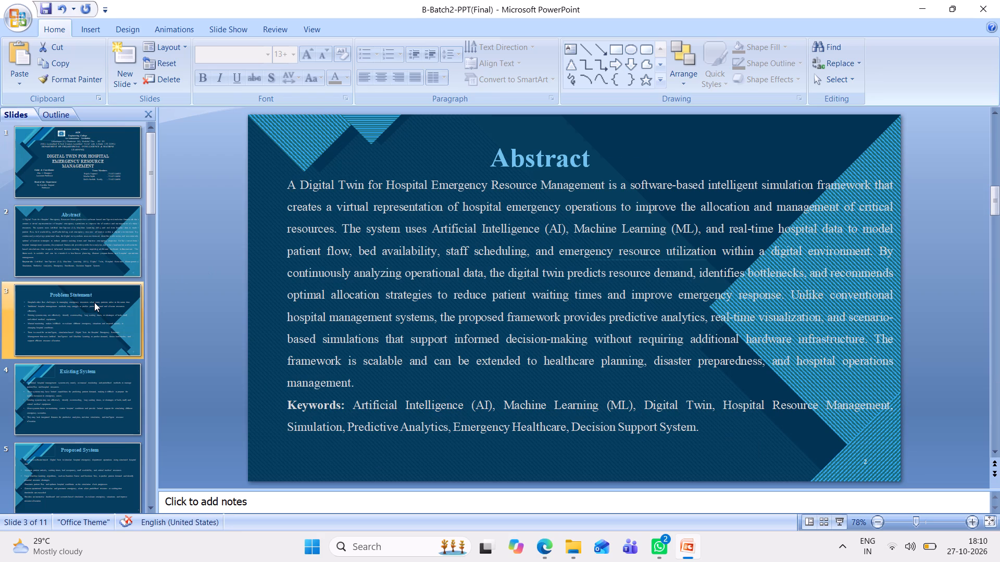
click(93, 254)
click(429, 245)
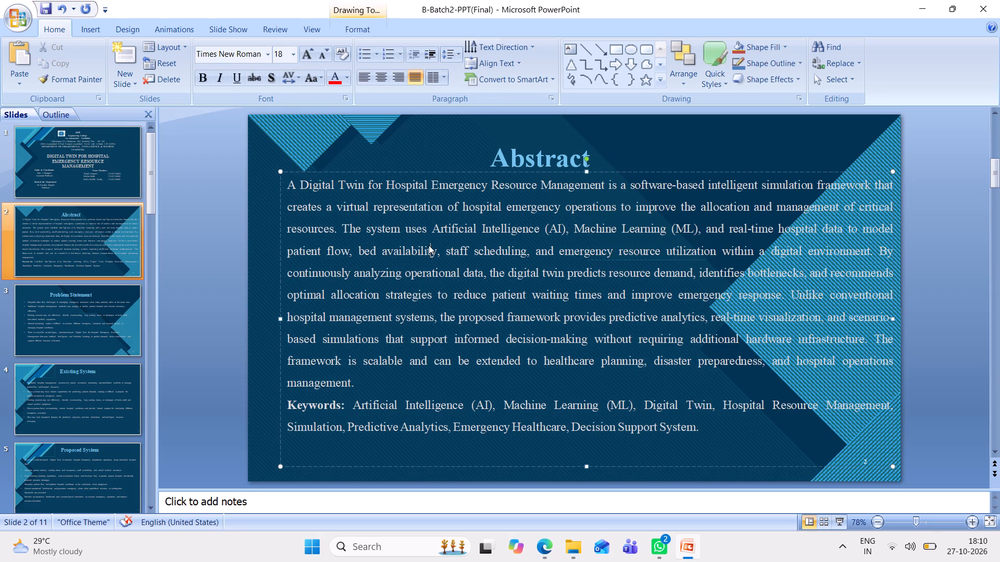
click(449, 258)
click(96, 316)
click(61, 399)
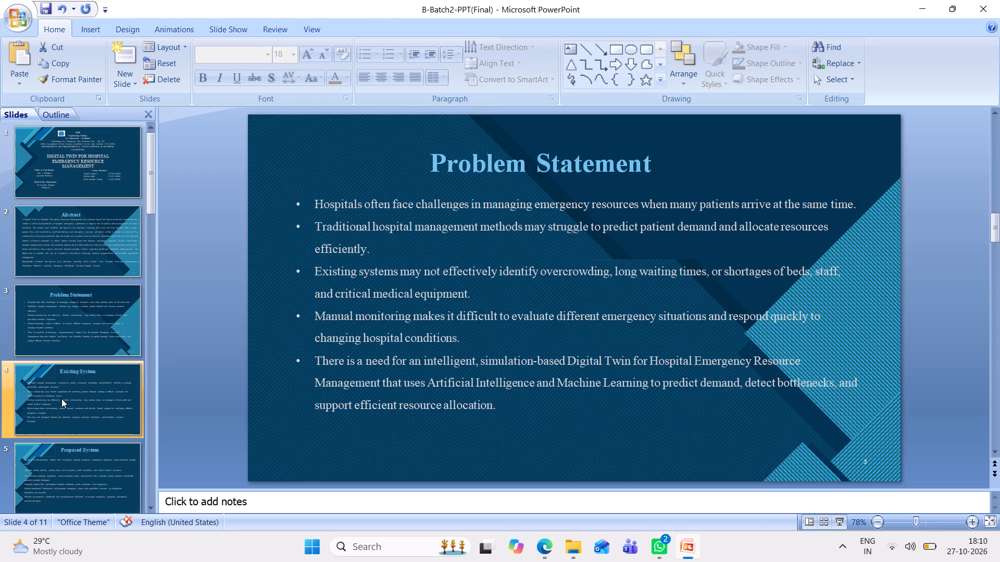
click(999, 85)
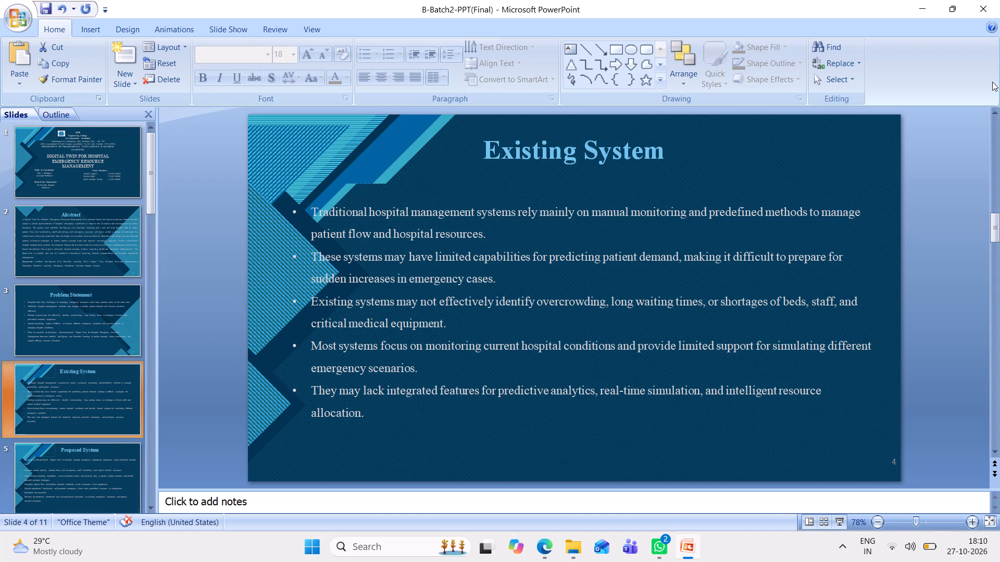
Save the presentation again after the slide review.
key(ctrl+s)
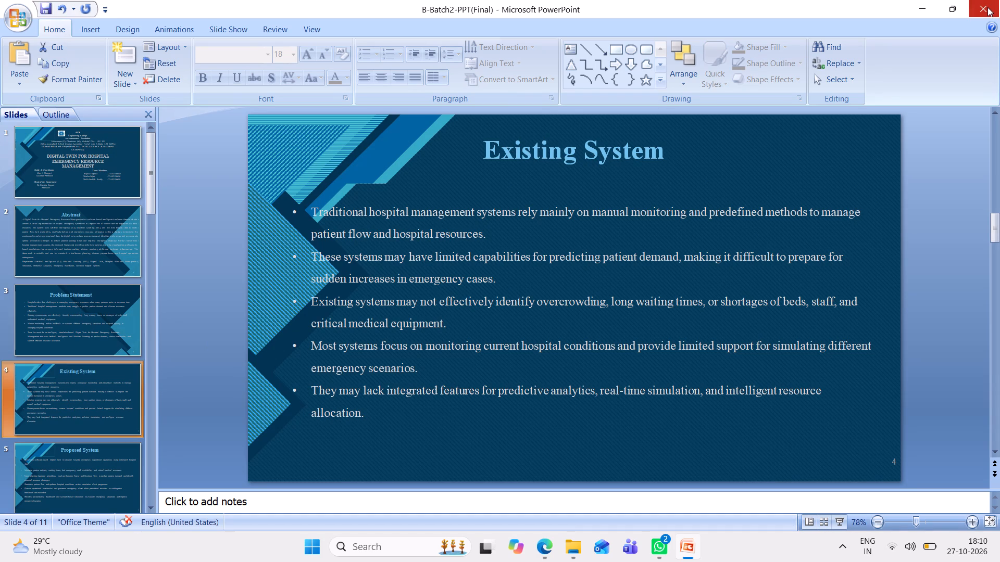
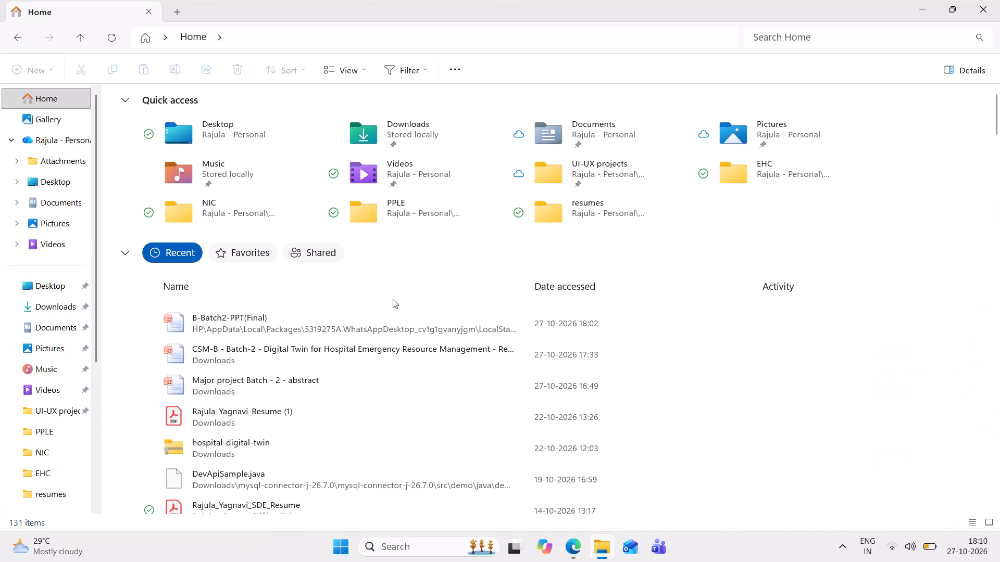
Open the recent presentation B-Batch2-PPT(Final) and go to the Problem Statement slide.
double_click(407, 320)
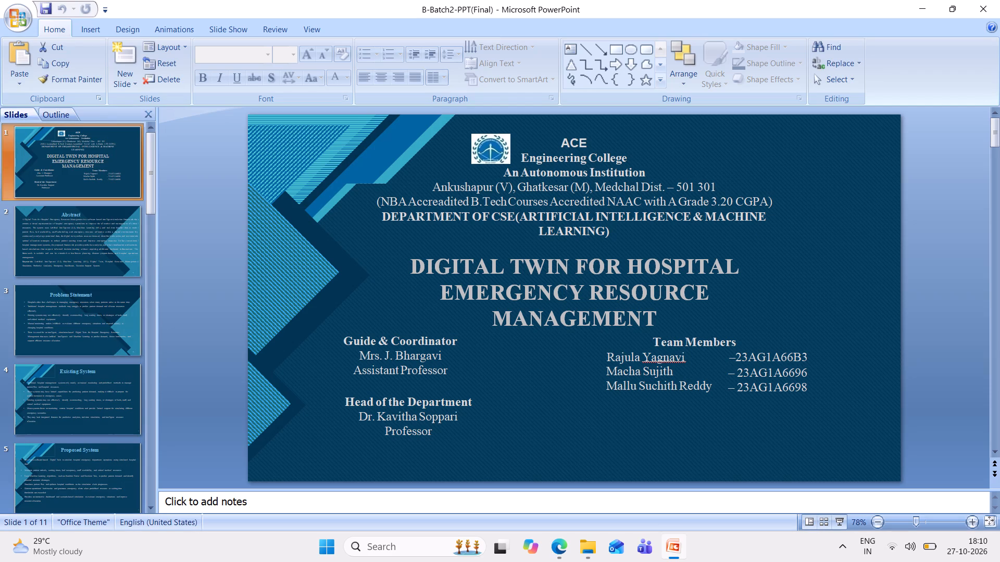
key(Down)
key(Down)
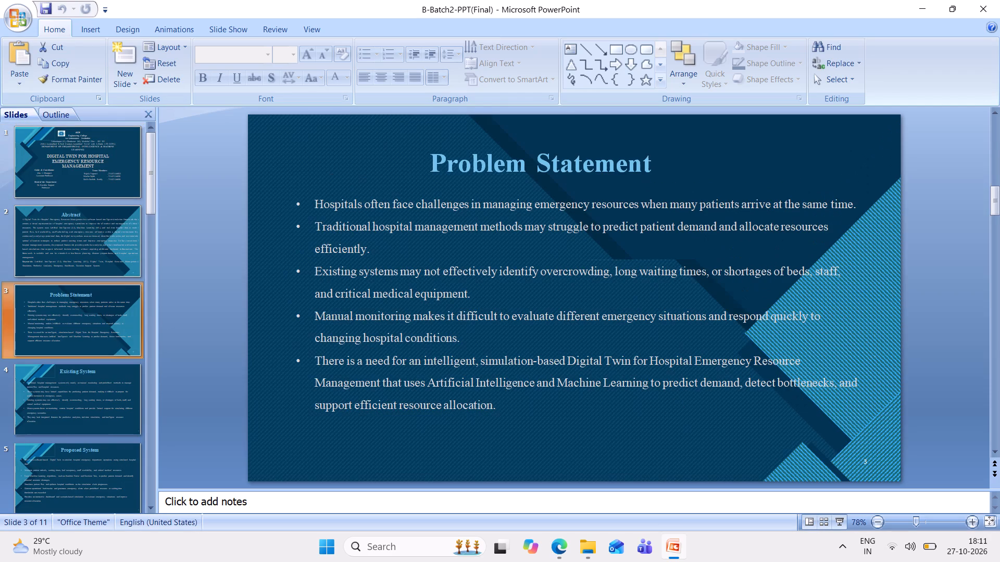
Check slides 3 to 7, and place the text cursor at the end of the first bullet on the Proposed System slide.
key(Down)
key(Down)
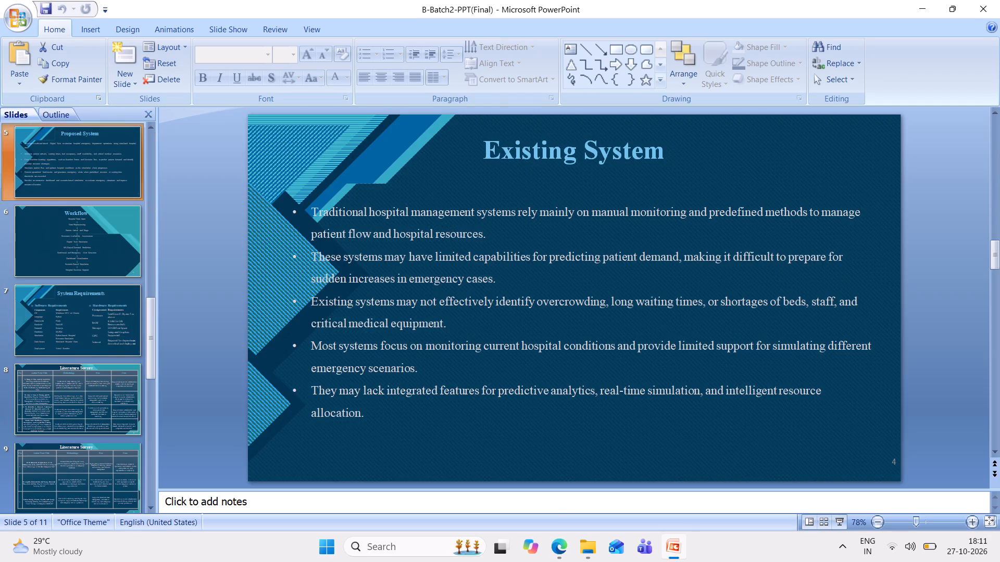
key(Down)
key(Down)
key(Up)
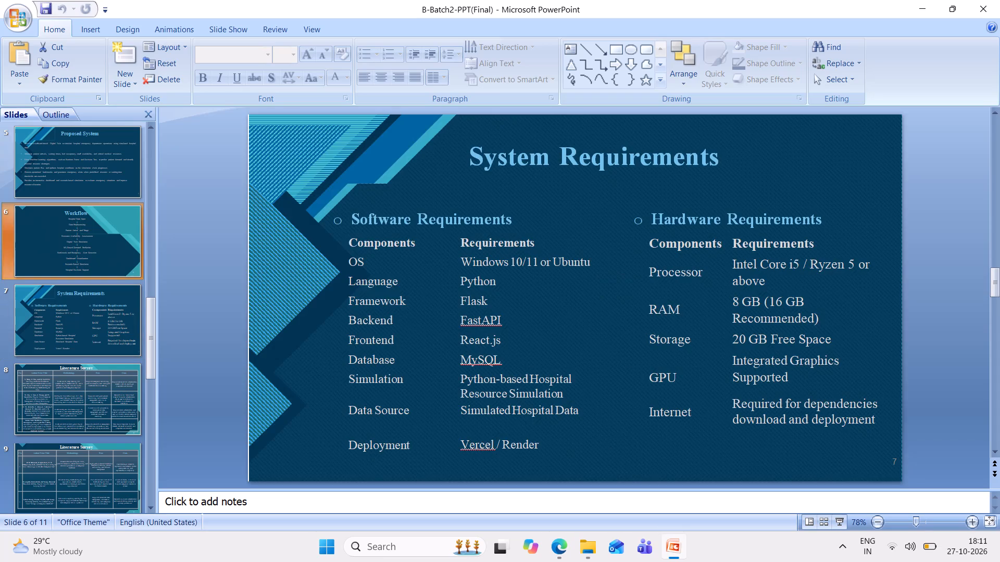
key(Up)
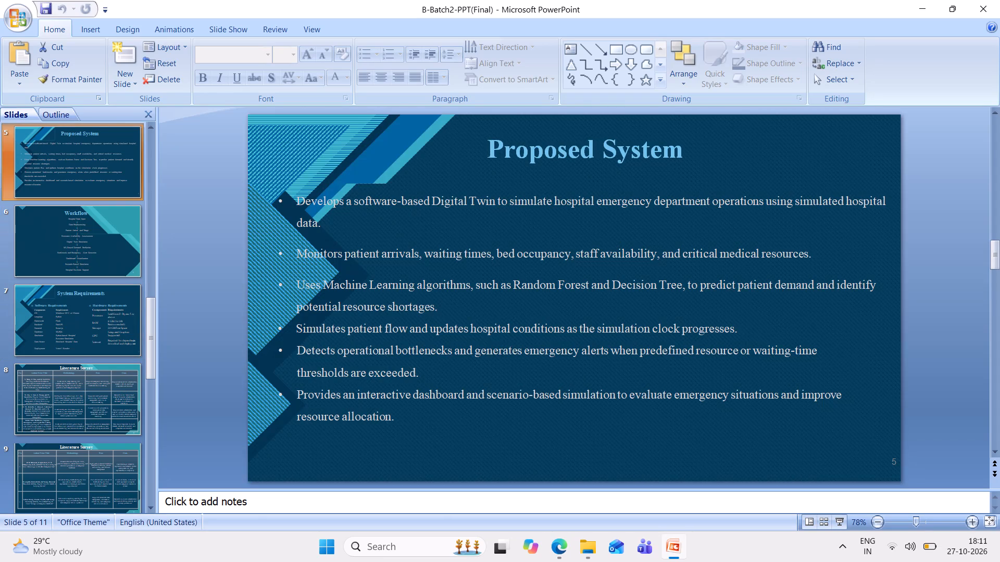
click(465, 222)
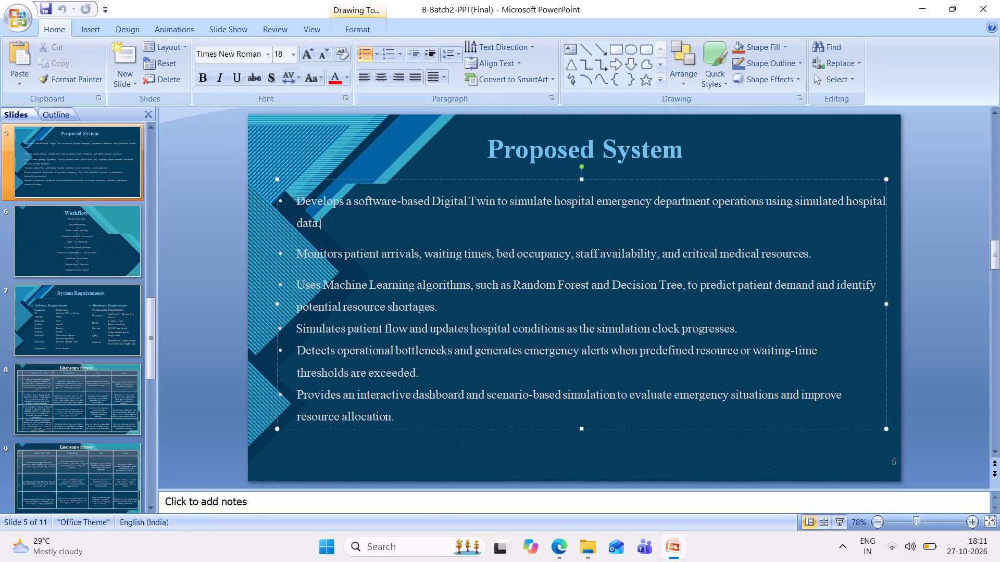
Review the slides from the closing Thank You slide back to the title slide, and close the presentation.
key(Down)
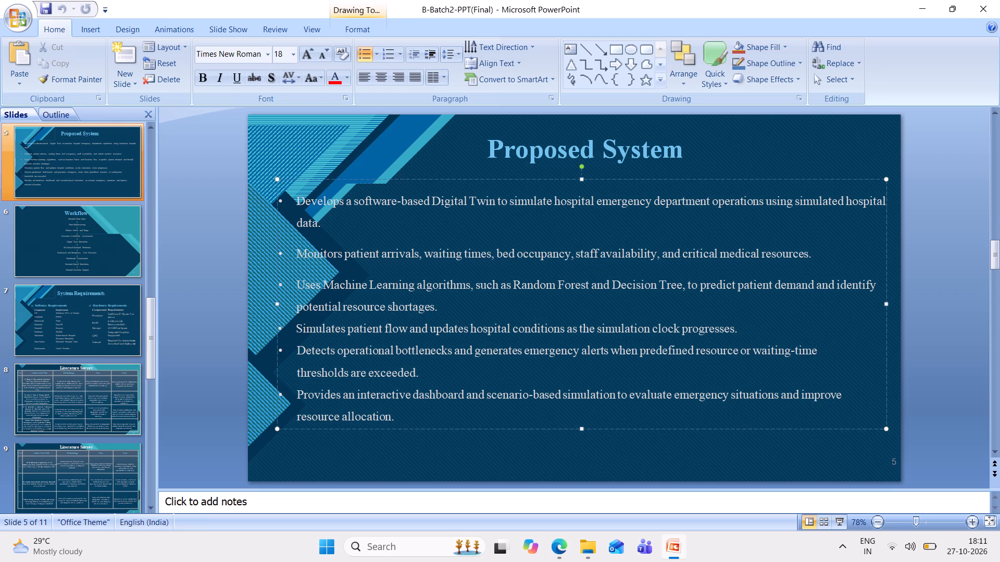
click(213, 291)
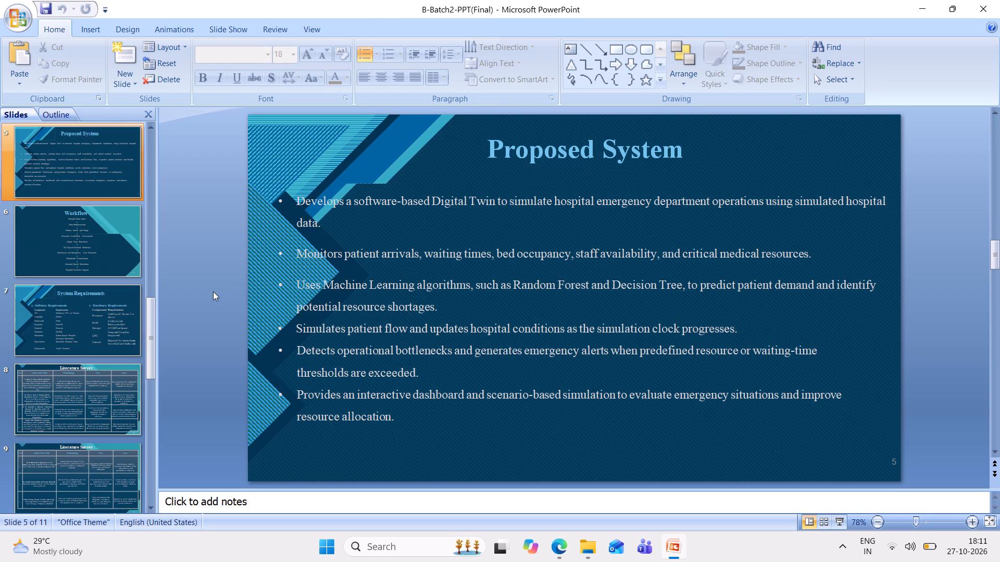
key(End)
key(Down)
key(Up)
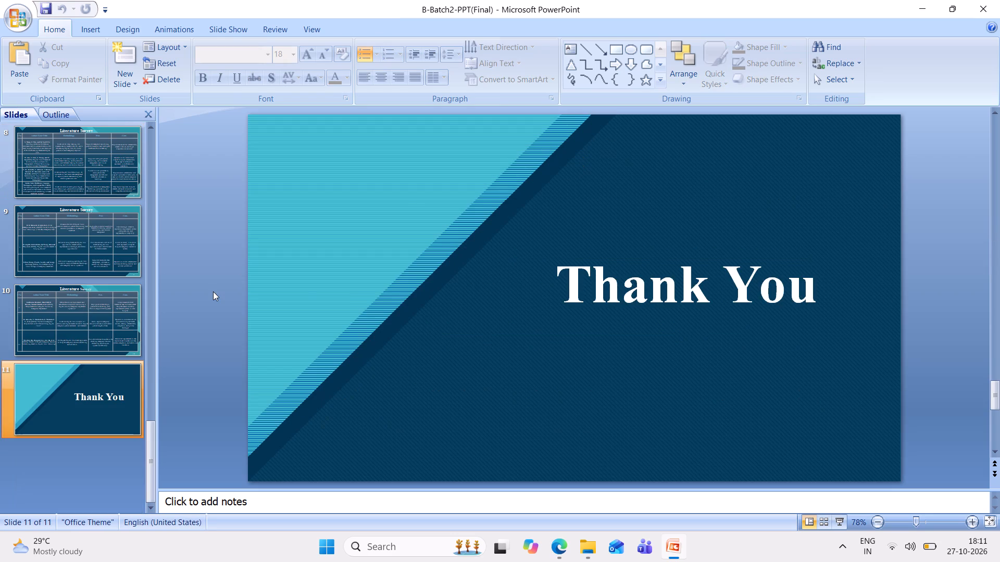
key(Up)
key(Up)
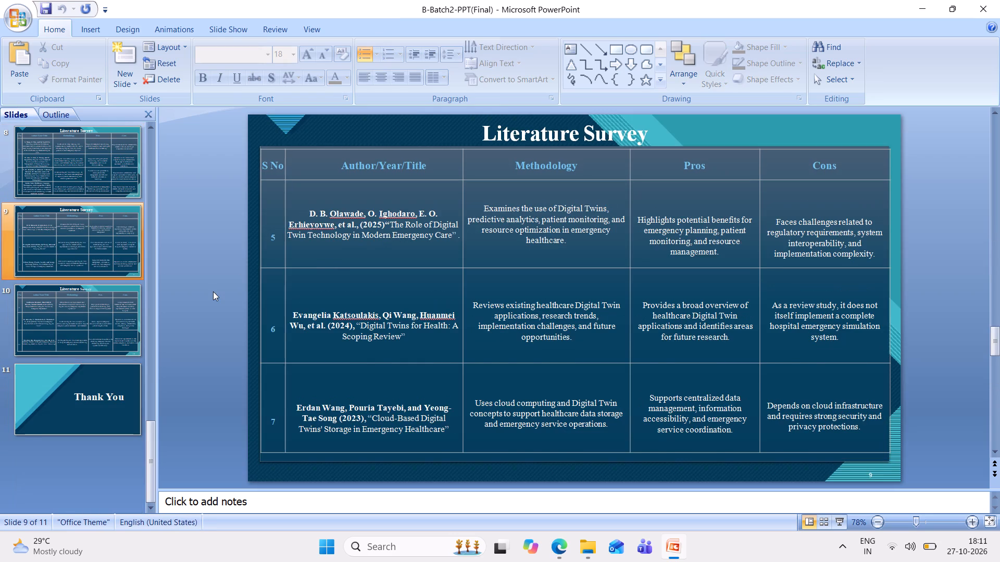
key(Up)
key(Up)
key(Up)
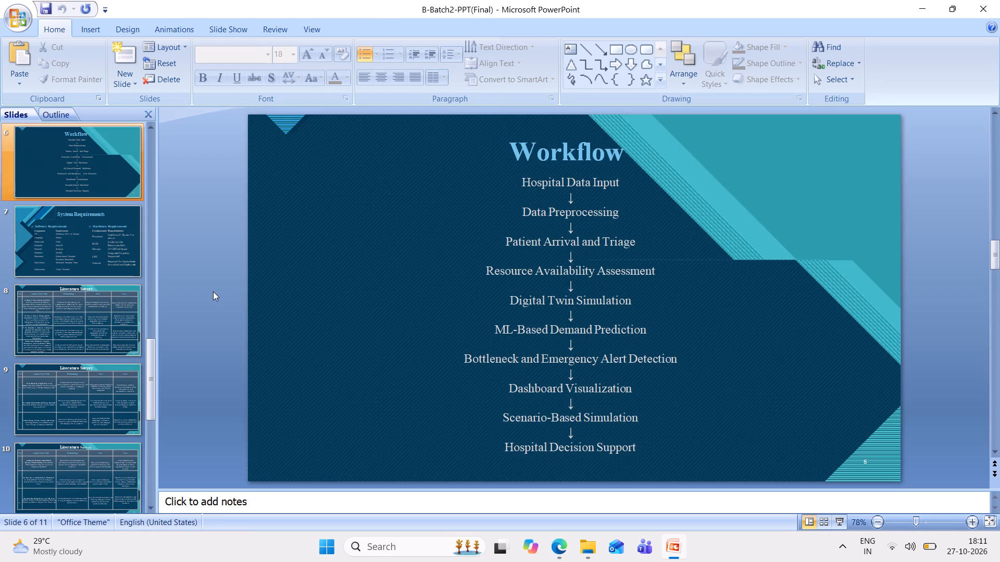
key(Up)
key(Up)
key(Up)
key(Up)
key(Up)
key(Up)
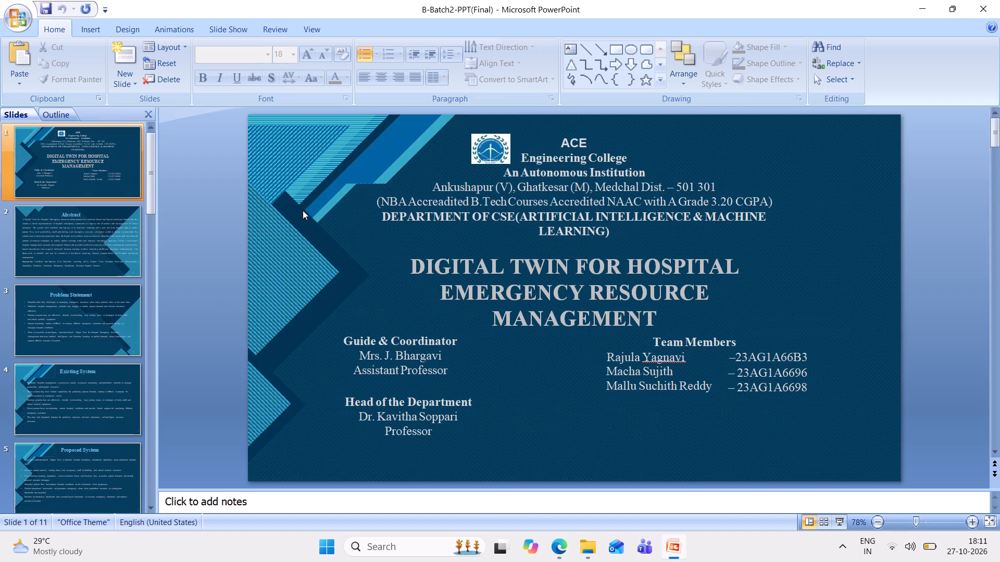